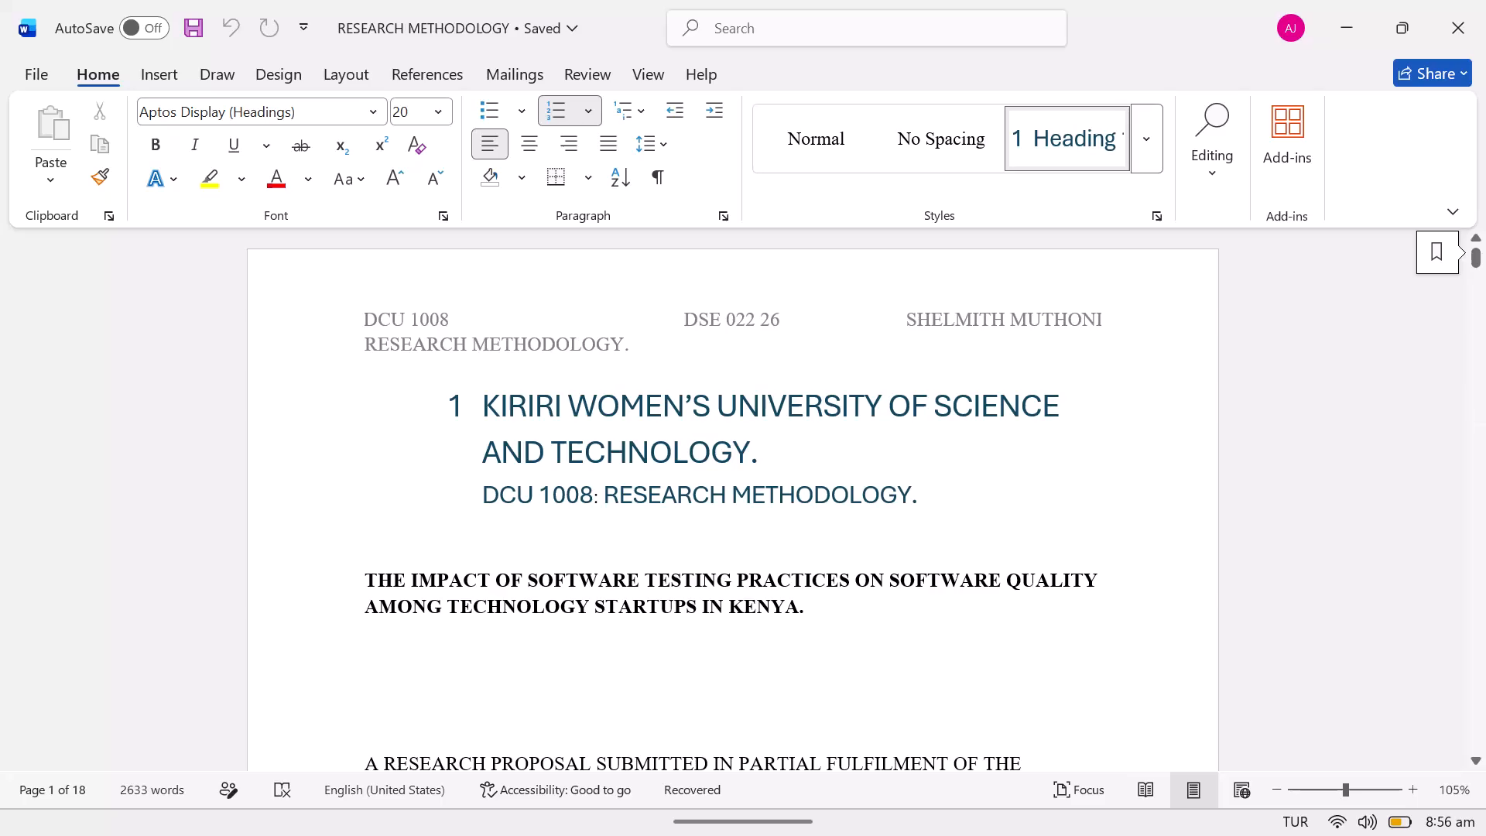
click(1474, 358)
triple_click(1474, 358)
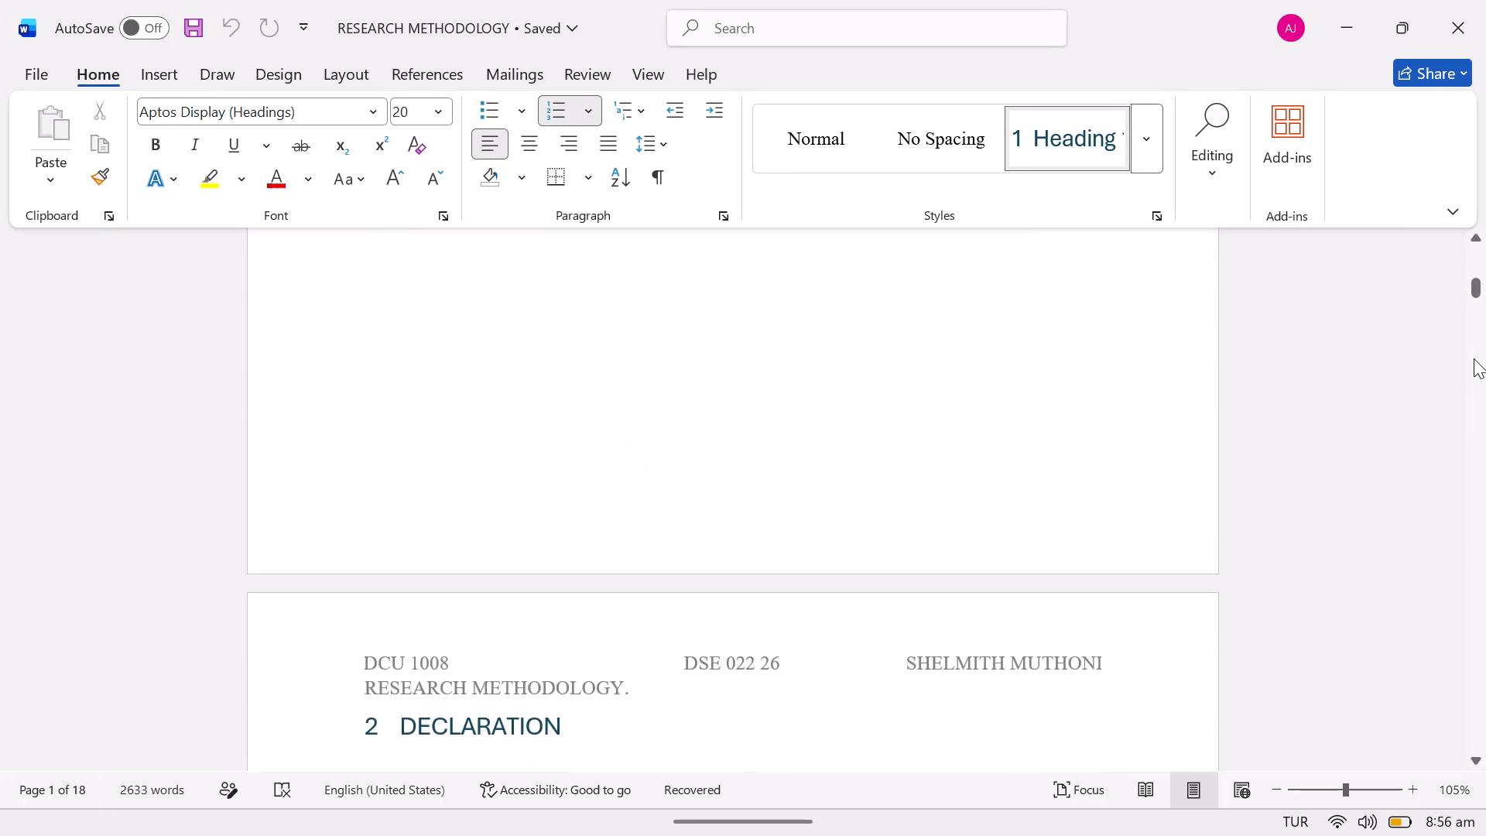
triple_click(1474, 358)
triple_click(1474, 358)
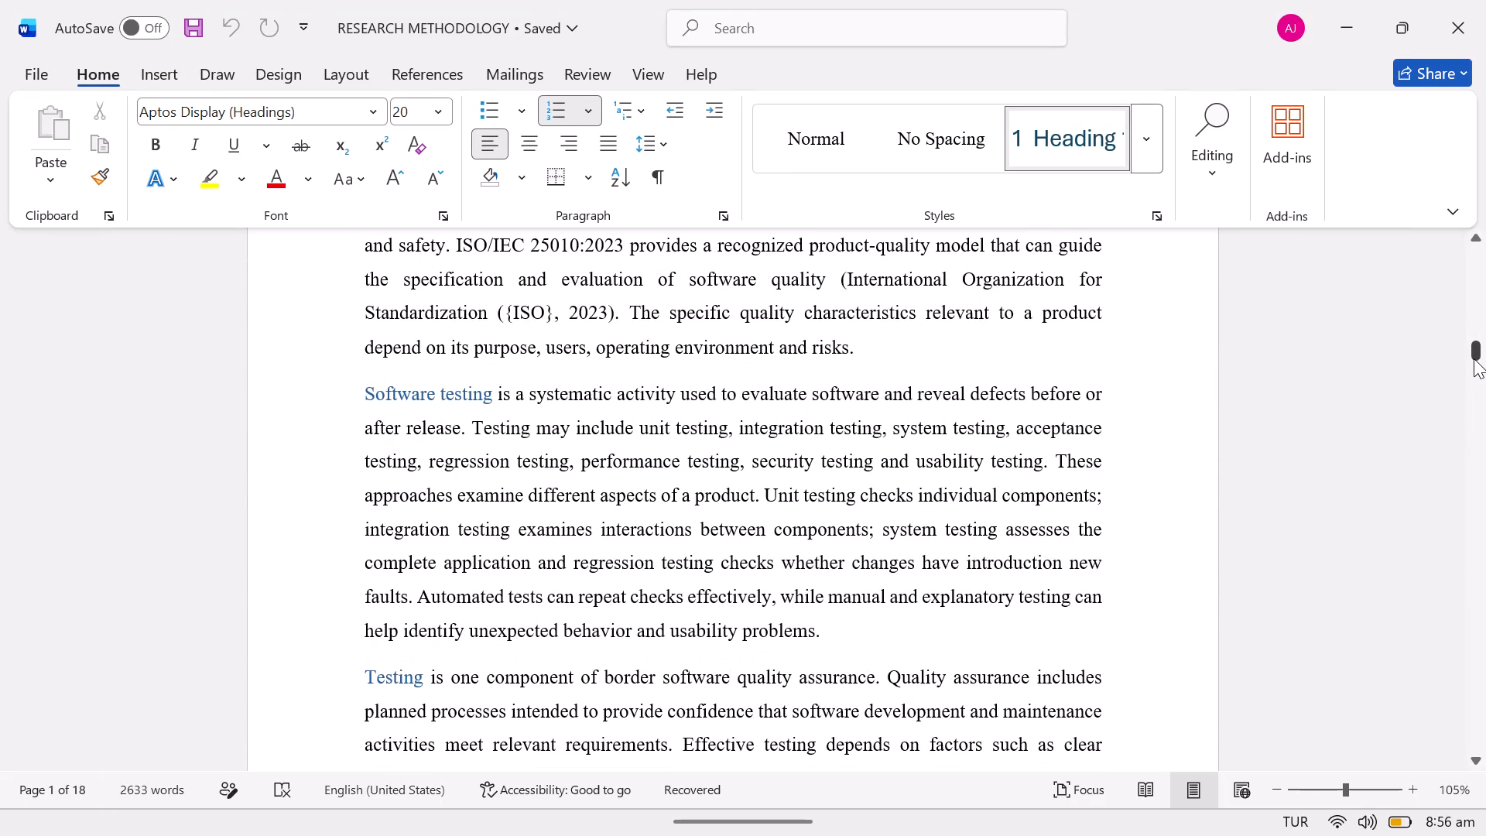
triple_click(1474, 358)
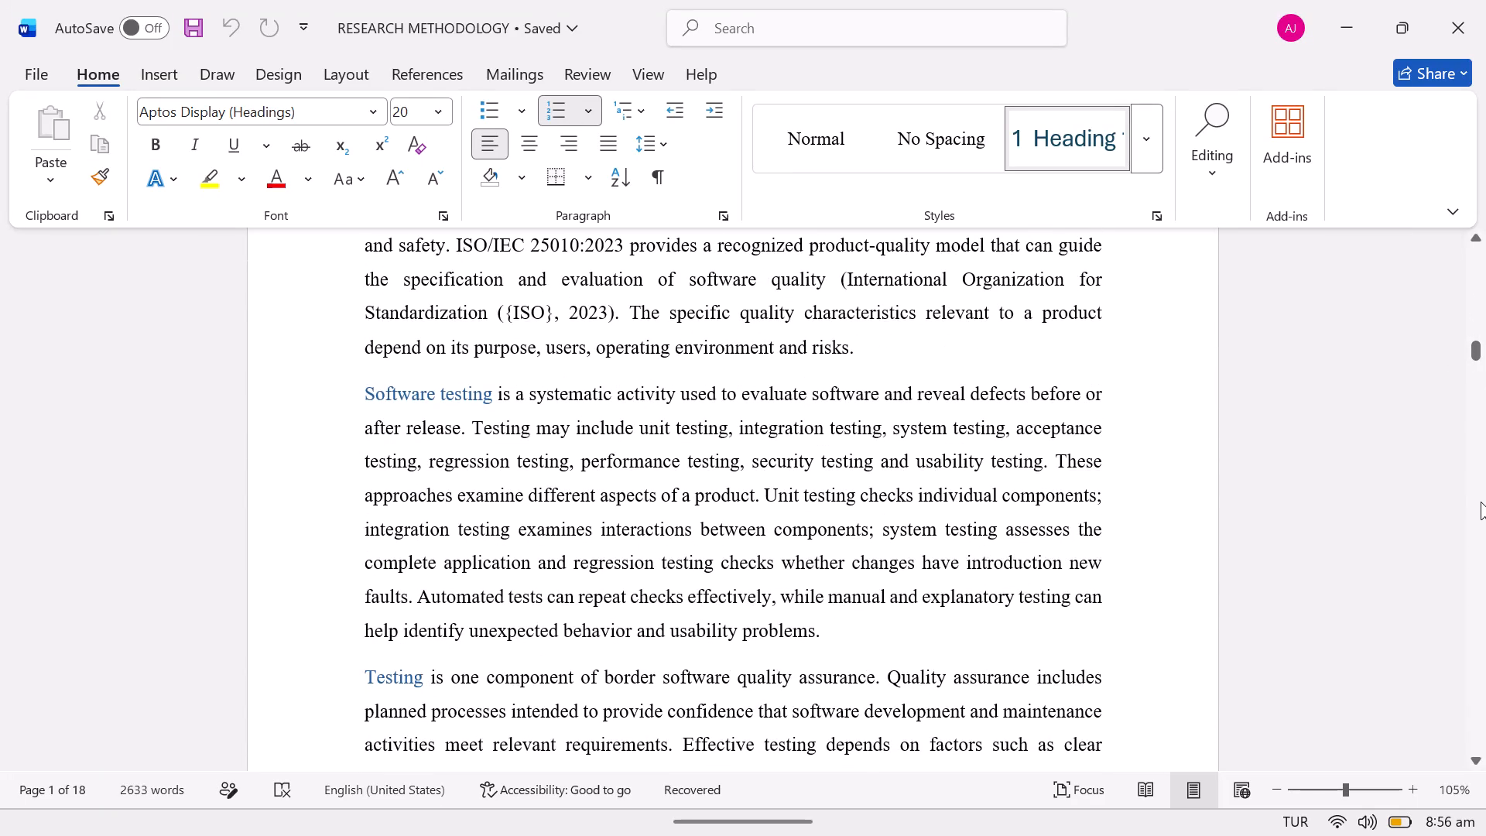
click(1481, 502)
triple_click(1481, 502)
triple_click(1481, 502)
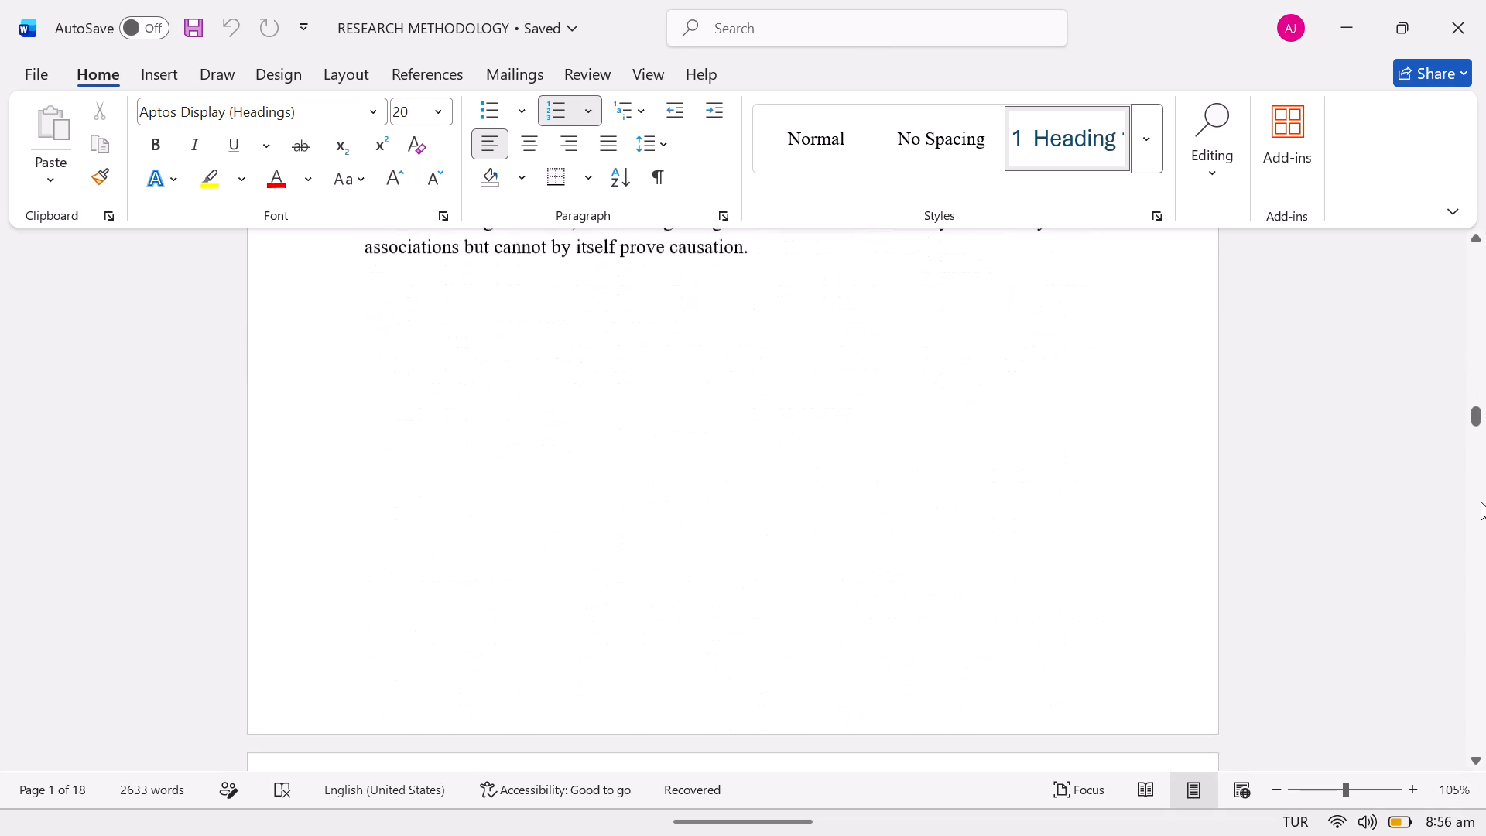
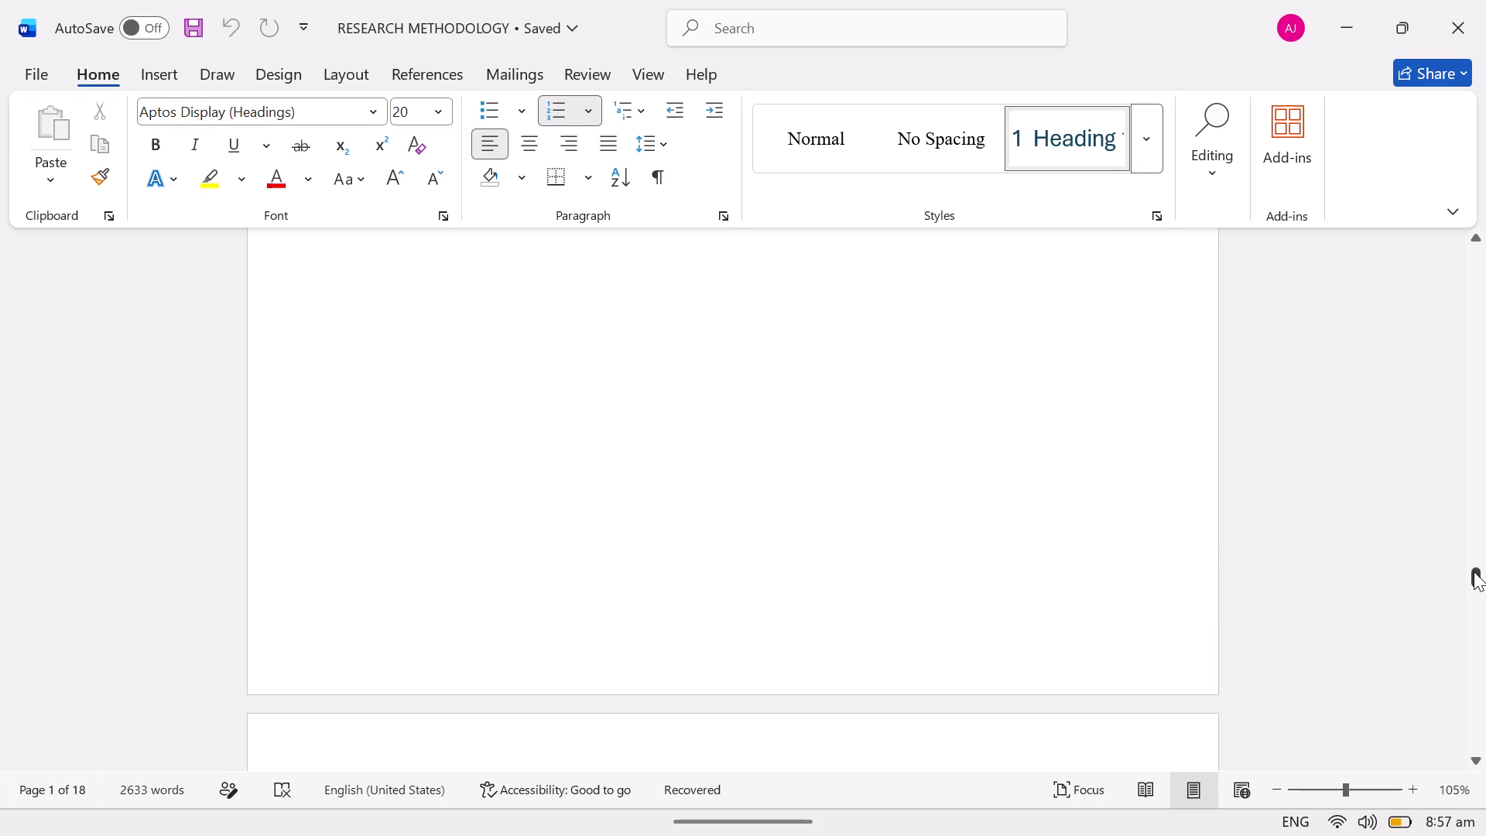
Go back to the opening of Chapter Two: Literature Review and review its Introduction section.
drag(1474, 572, 1475, 559)
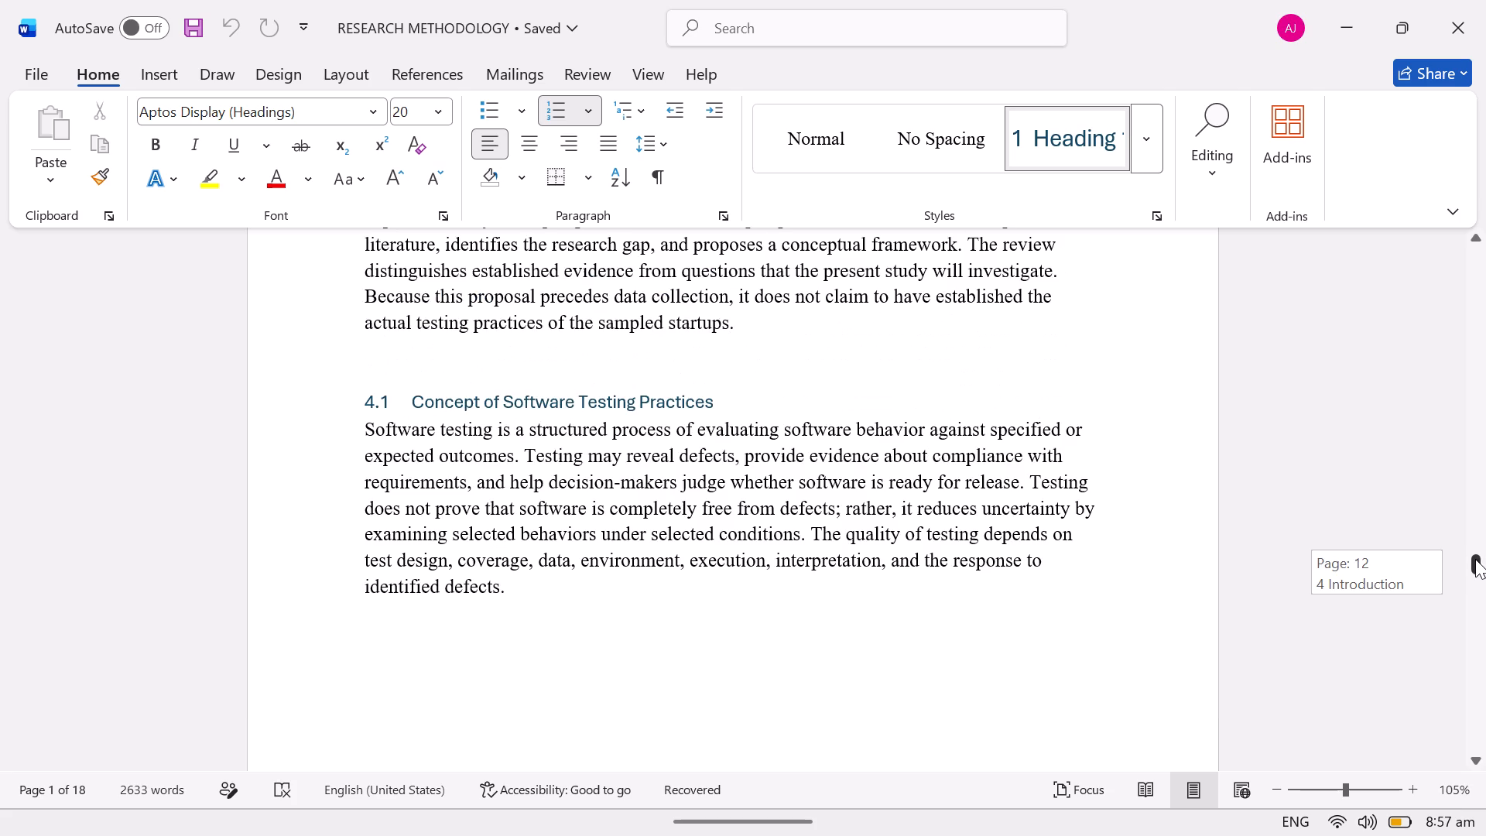
drag(1475, 559, 1475, 553)
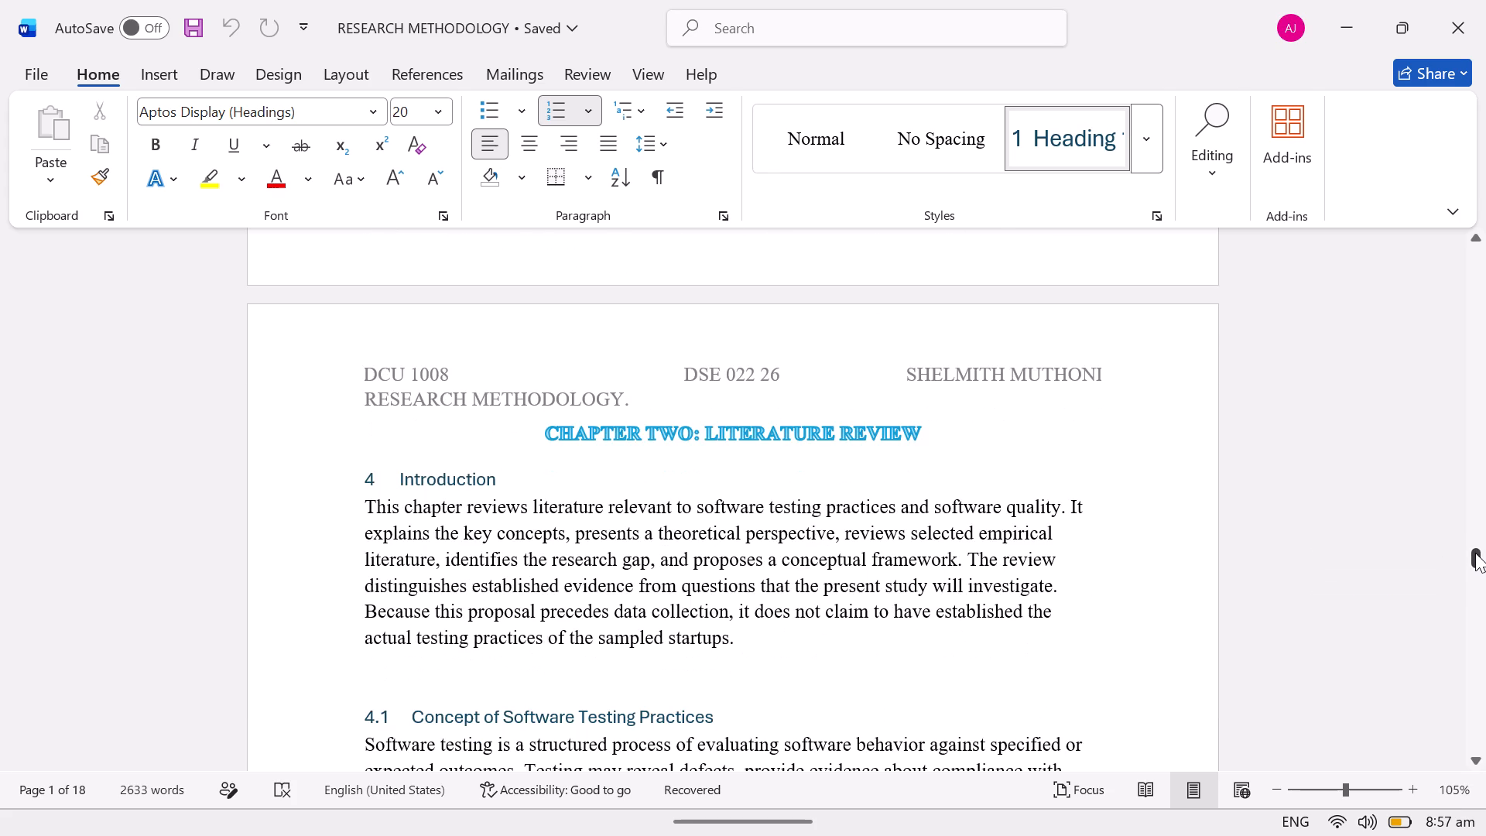
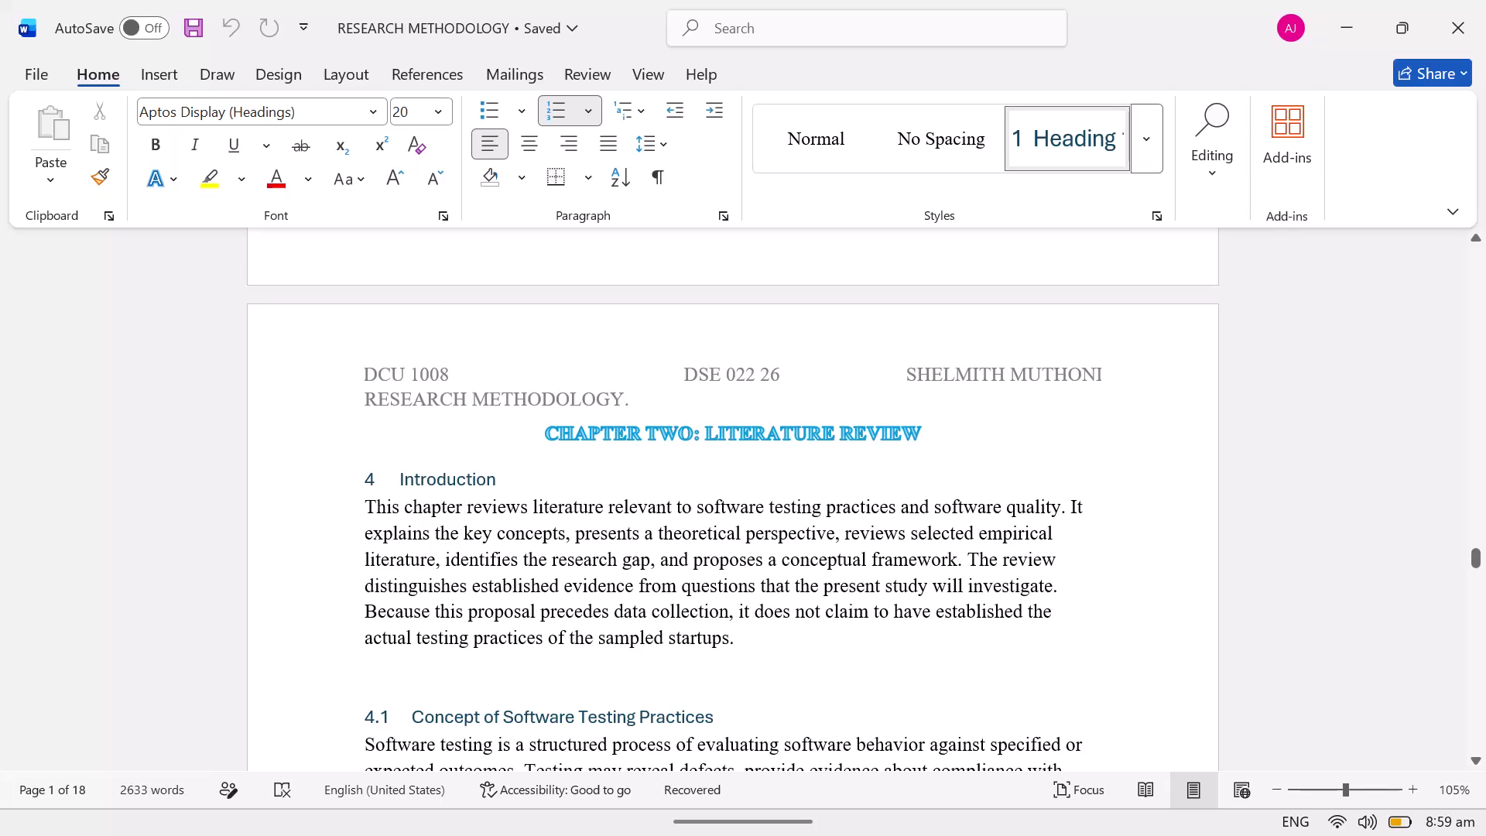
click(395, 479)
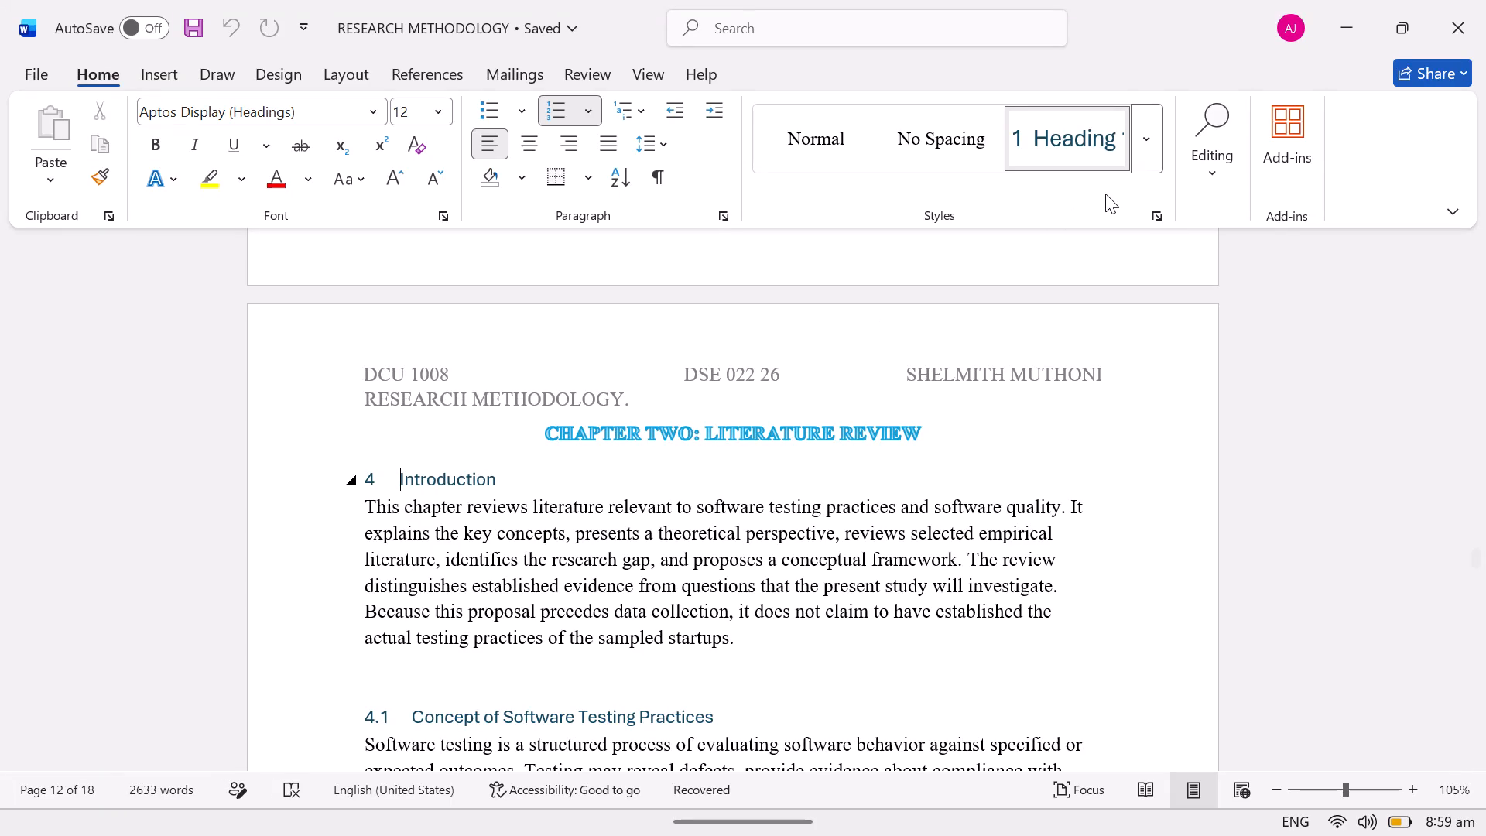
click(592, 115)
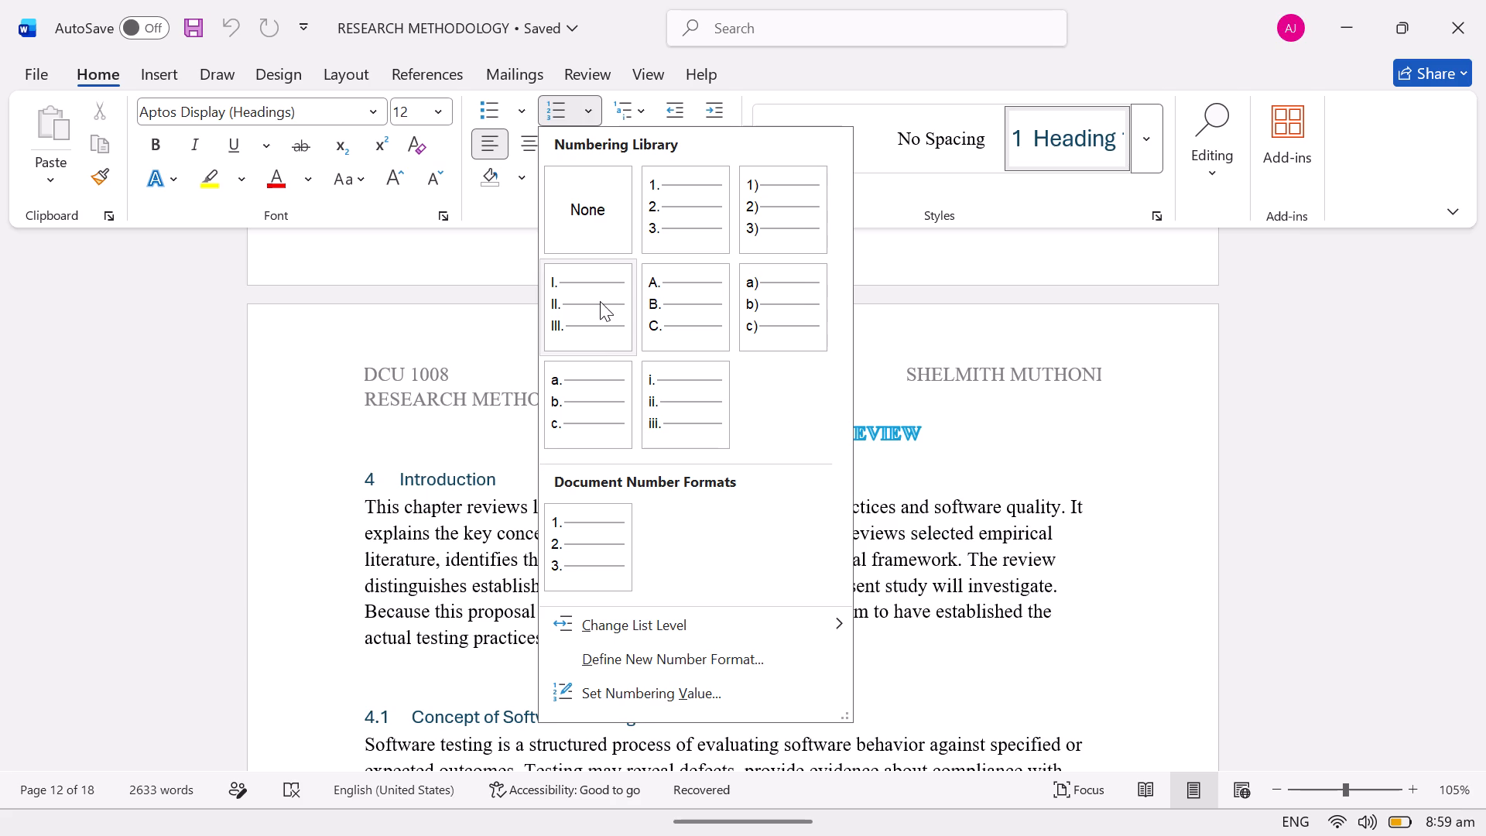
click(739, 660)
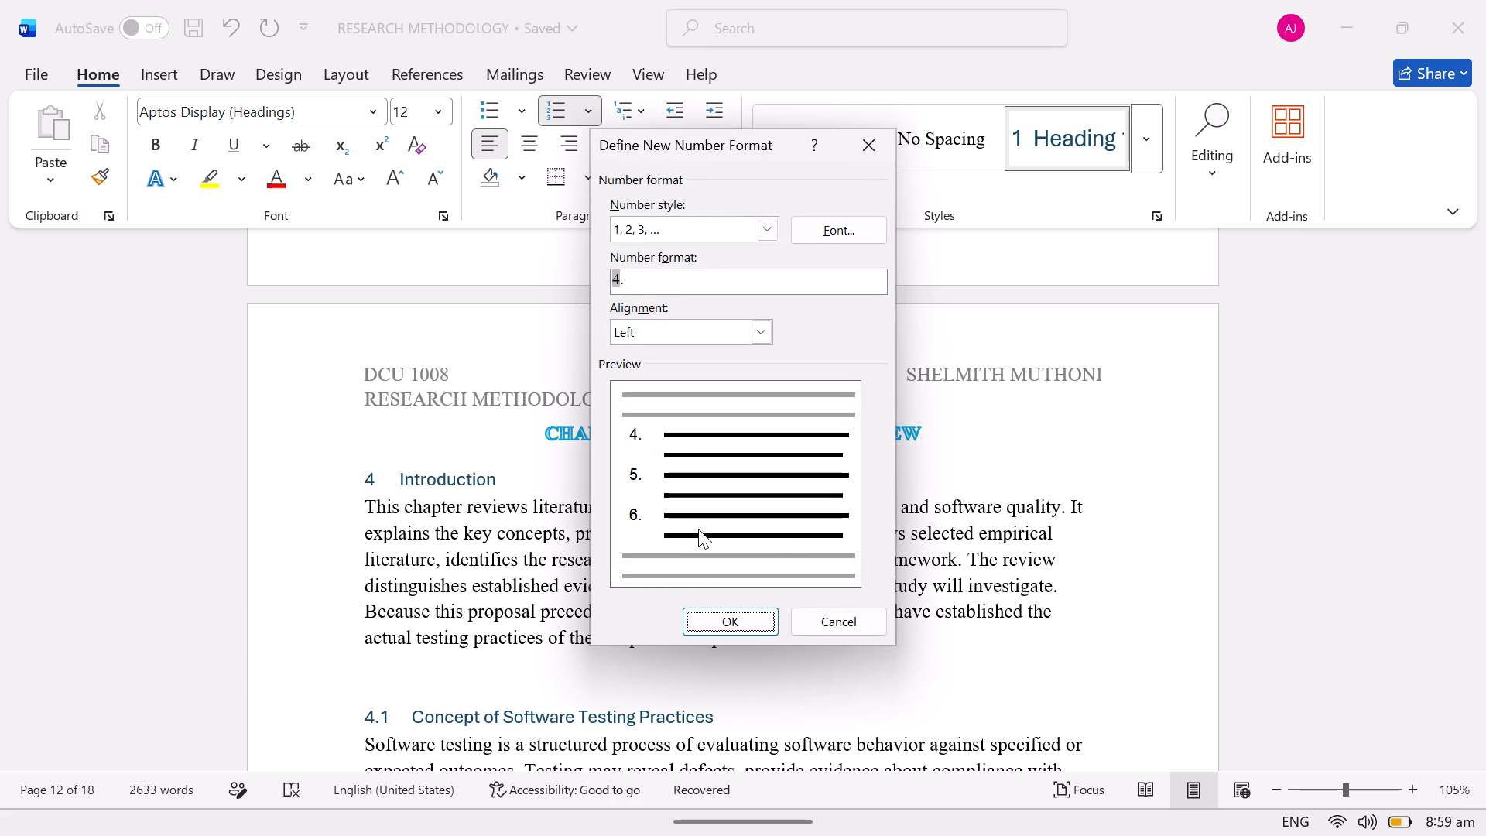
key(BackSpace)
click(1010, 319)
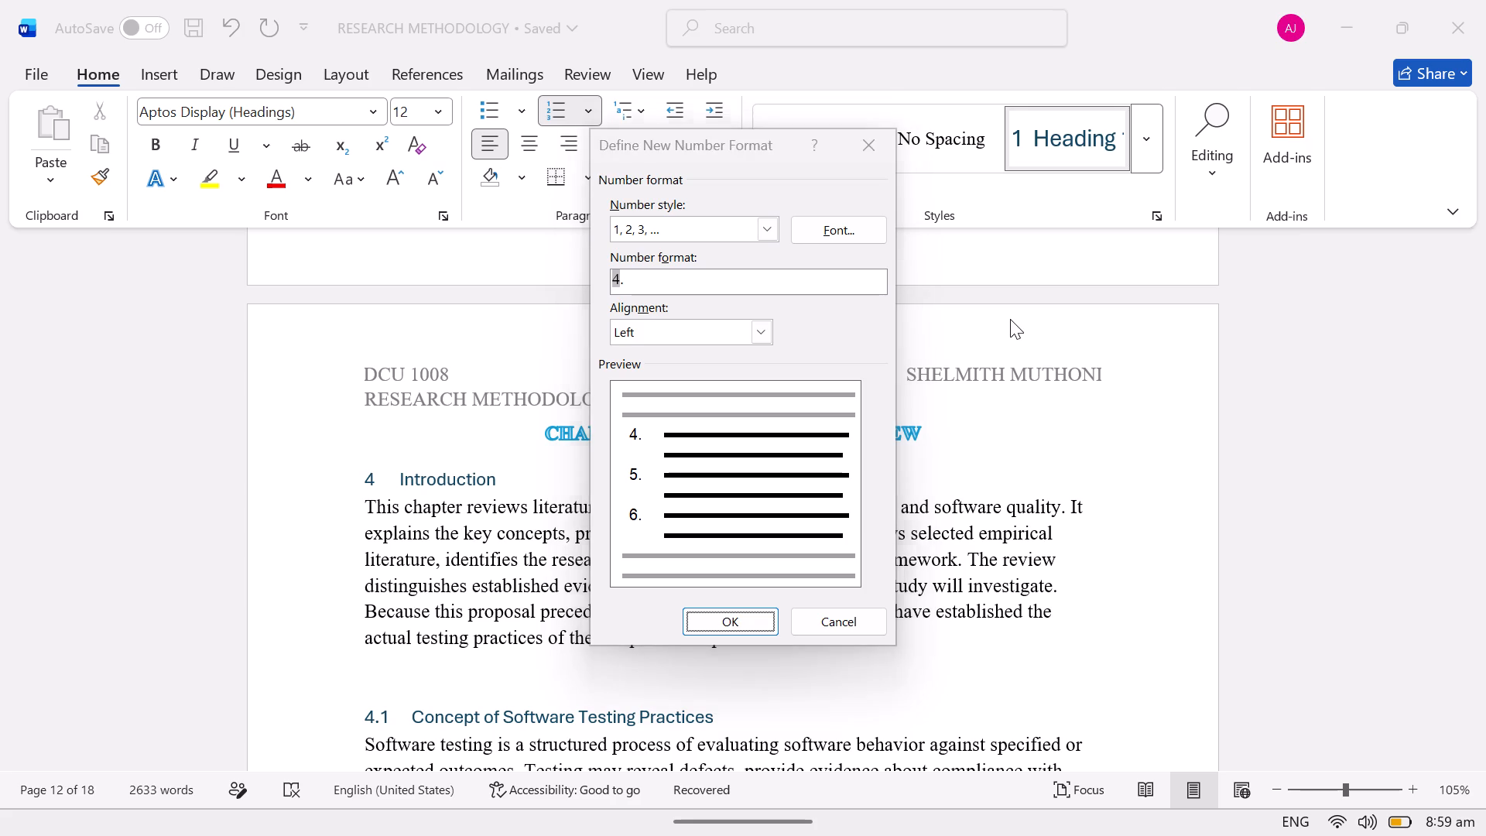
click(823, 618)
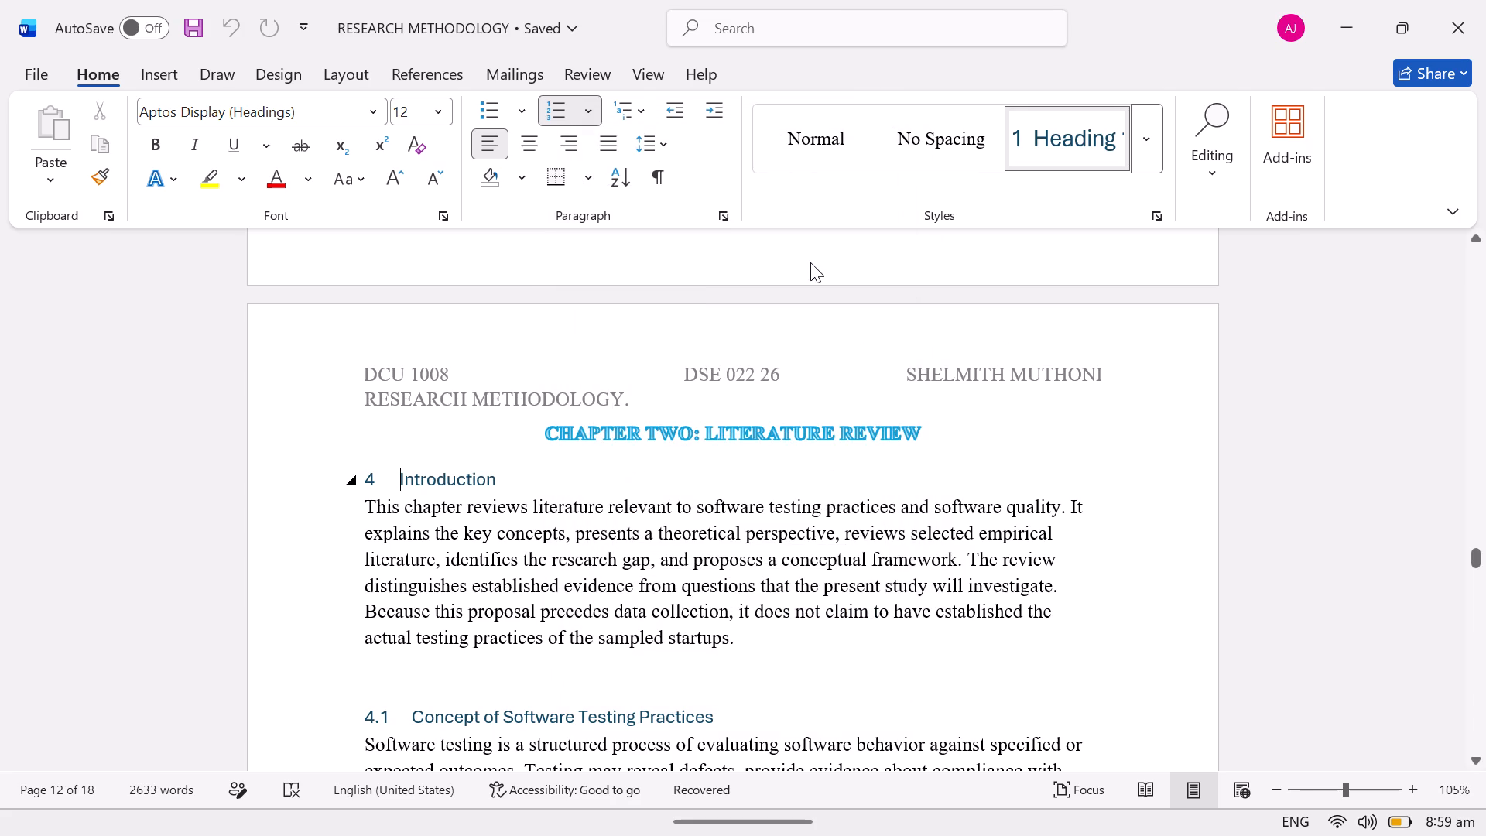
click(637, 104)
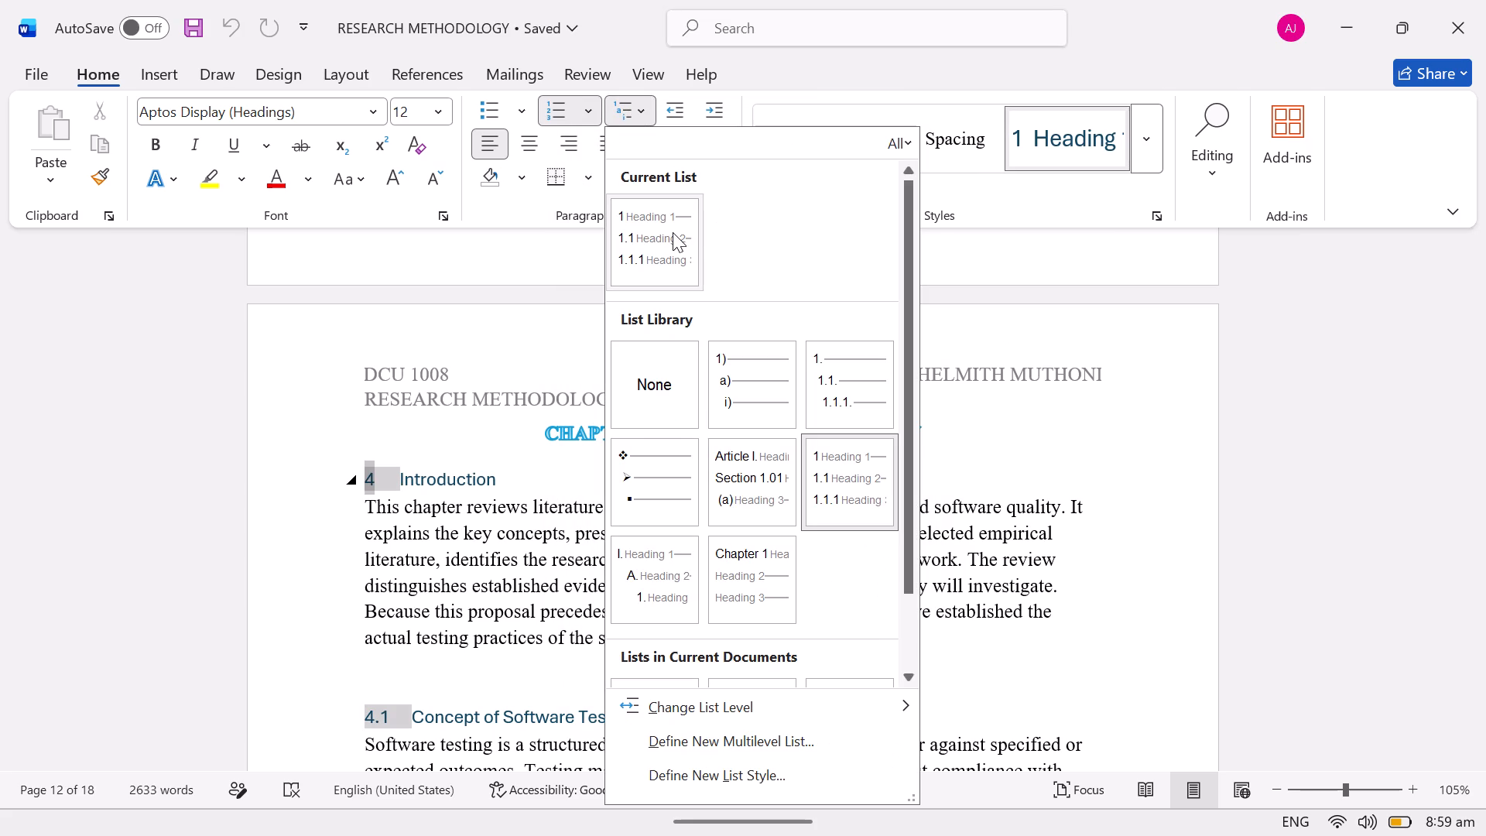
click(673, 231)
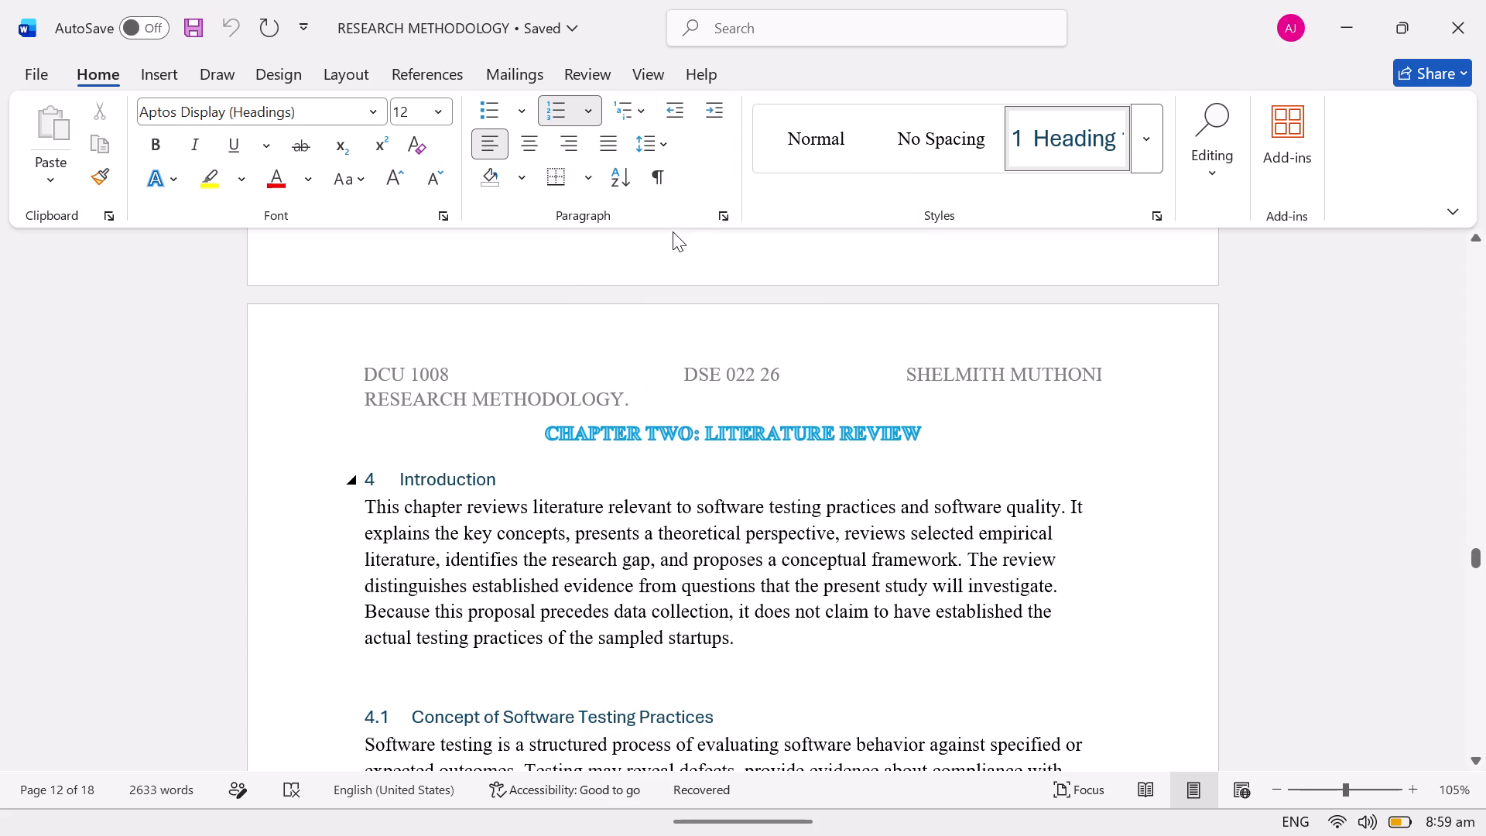
Define a new multilevel list for the Chapter Two Introduction heading, with 2.1 as the level 1 number format.
click(640, 107)
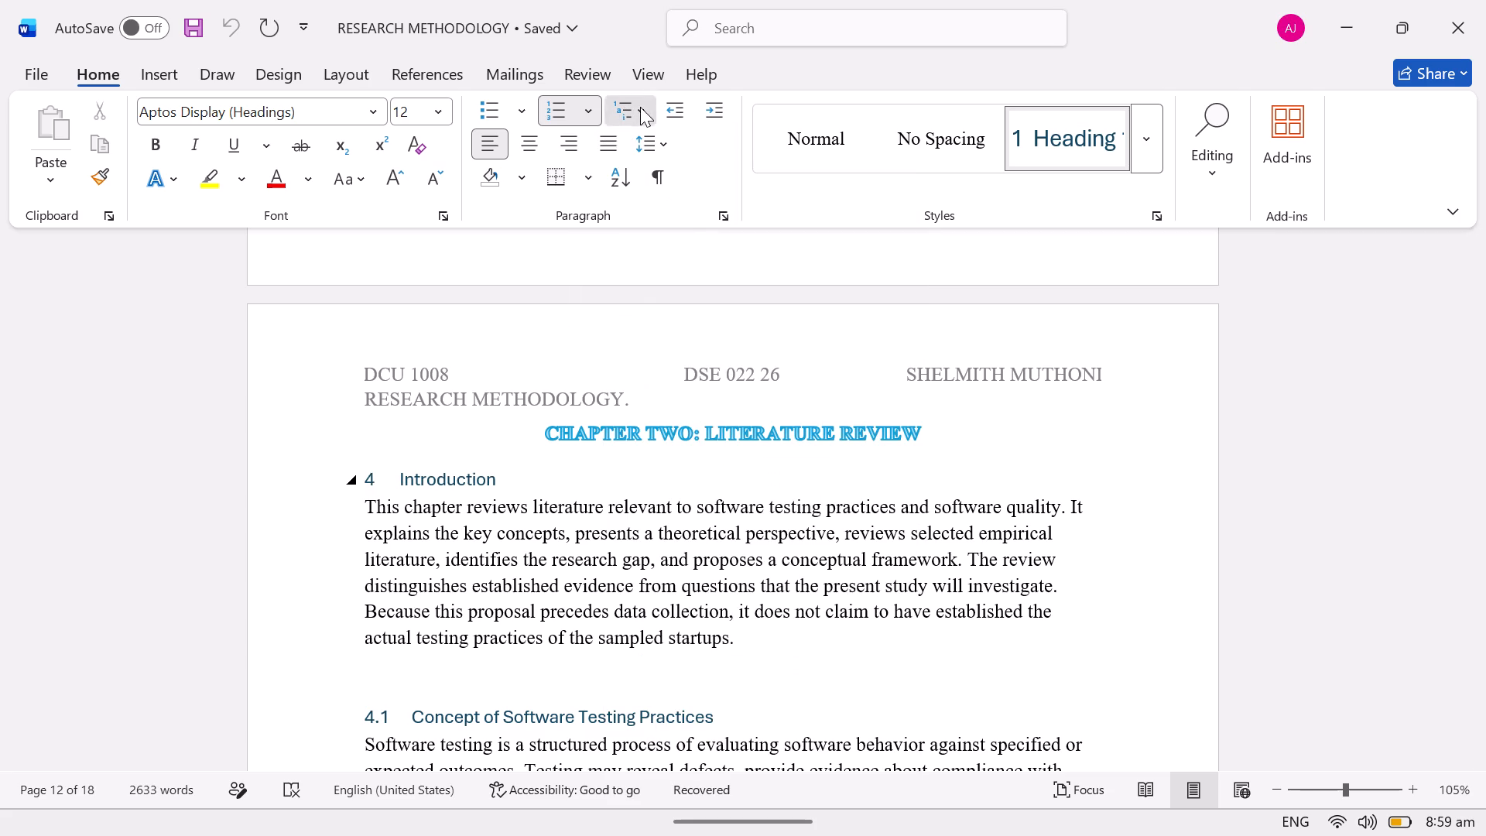
click(697, 742)
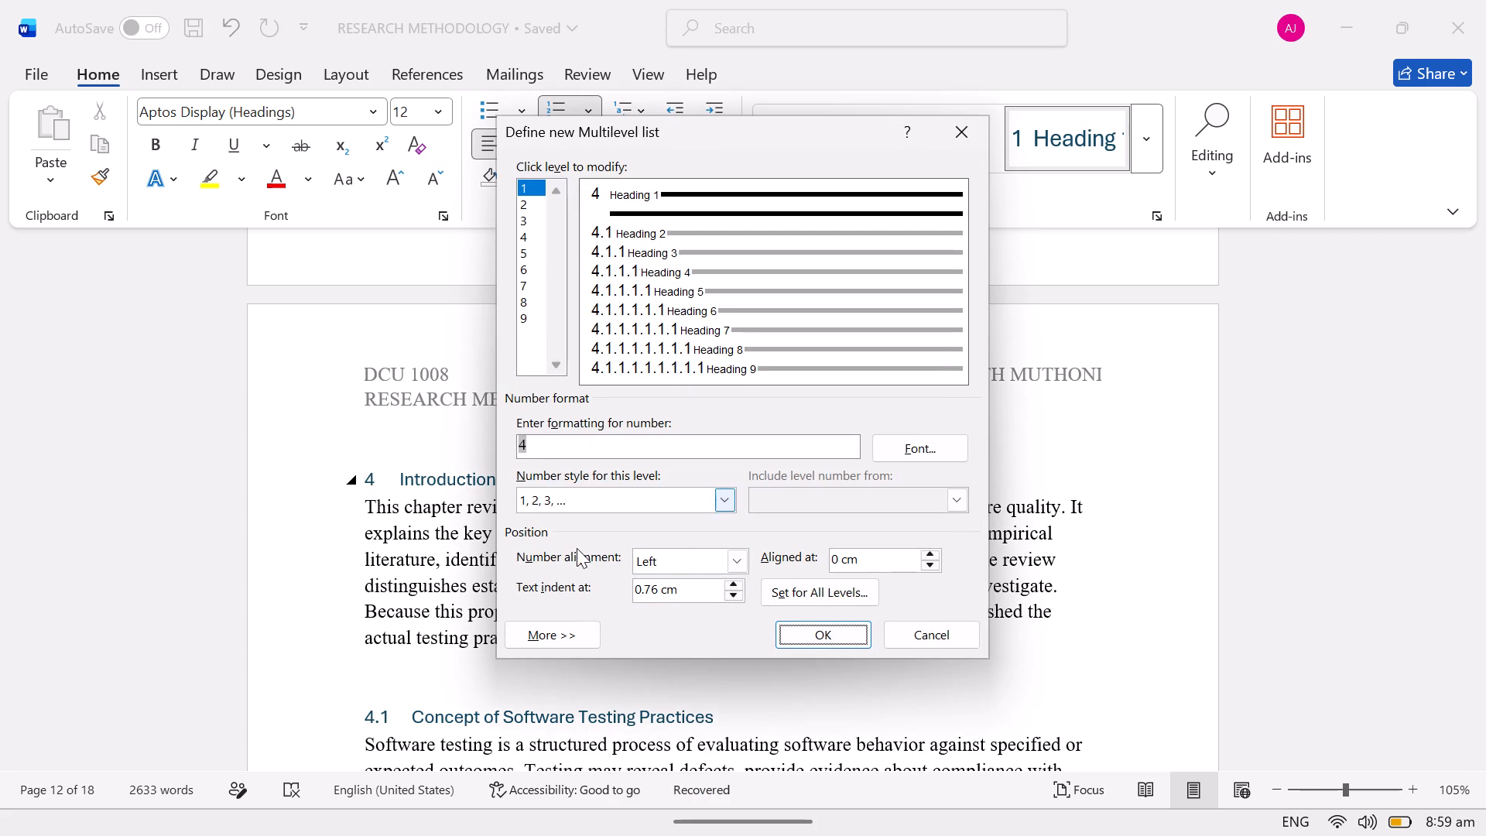
click(539, 451)
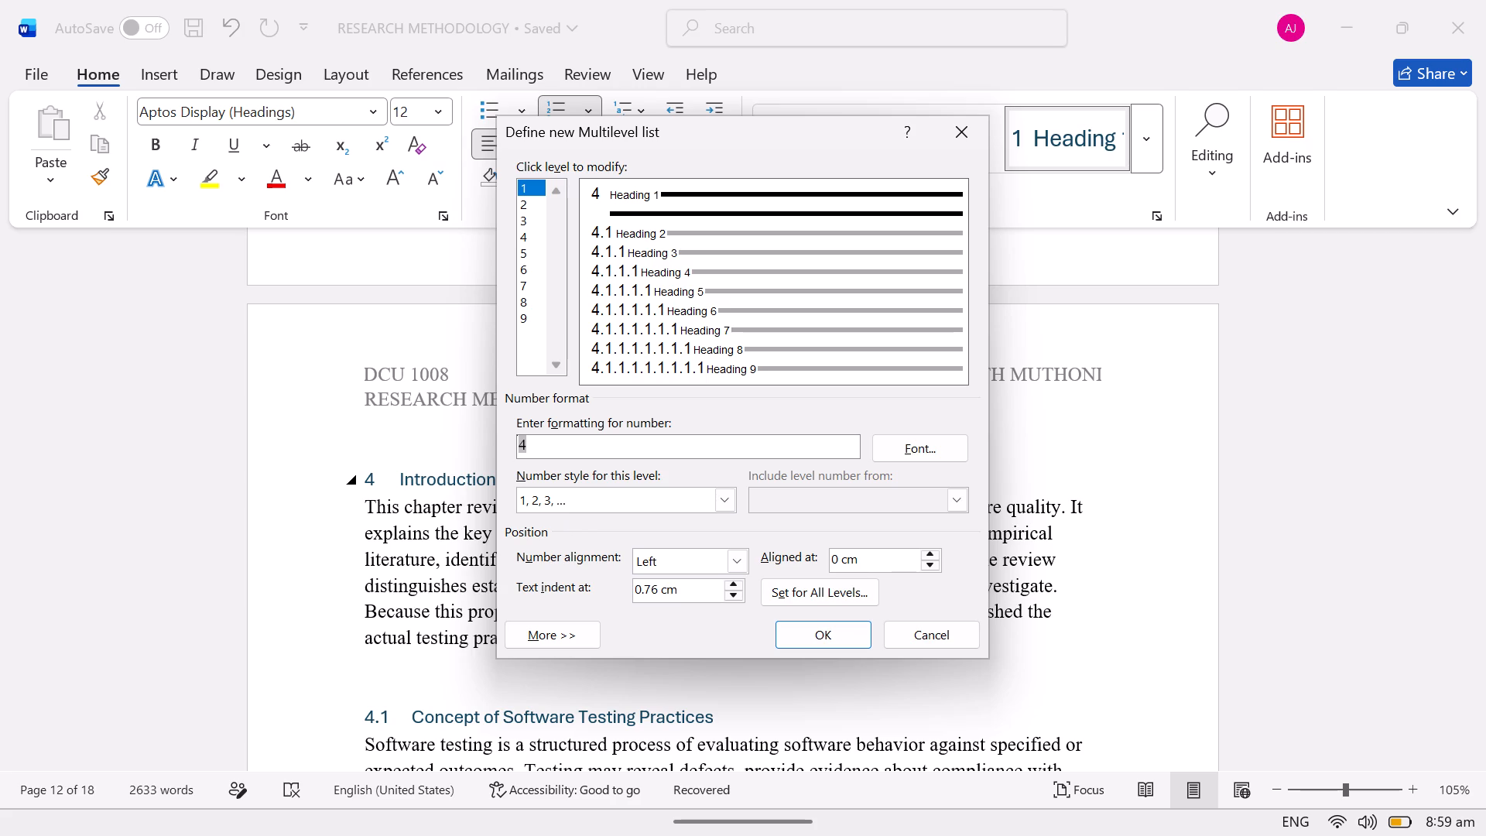
key(BackSpace)
key(BackSpace)
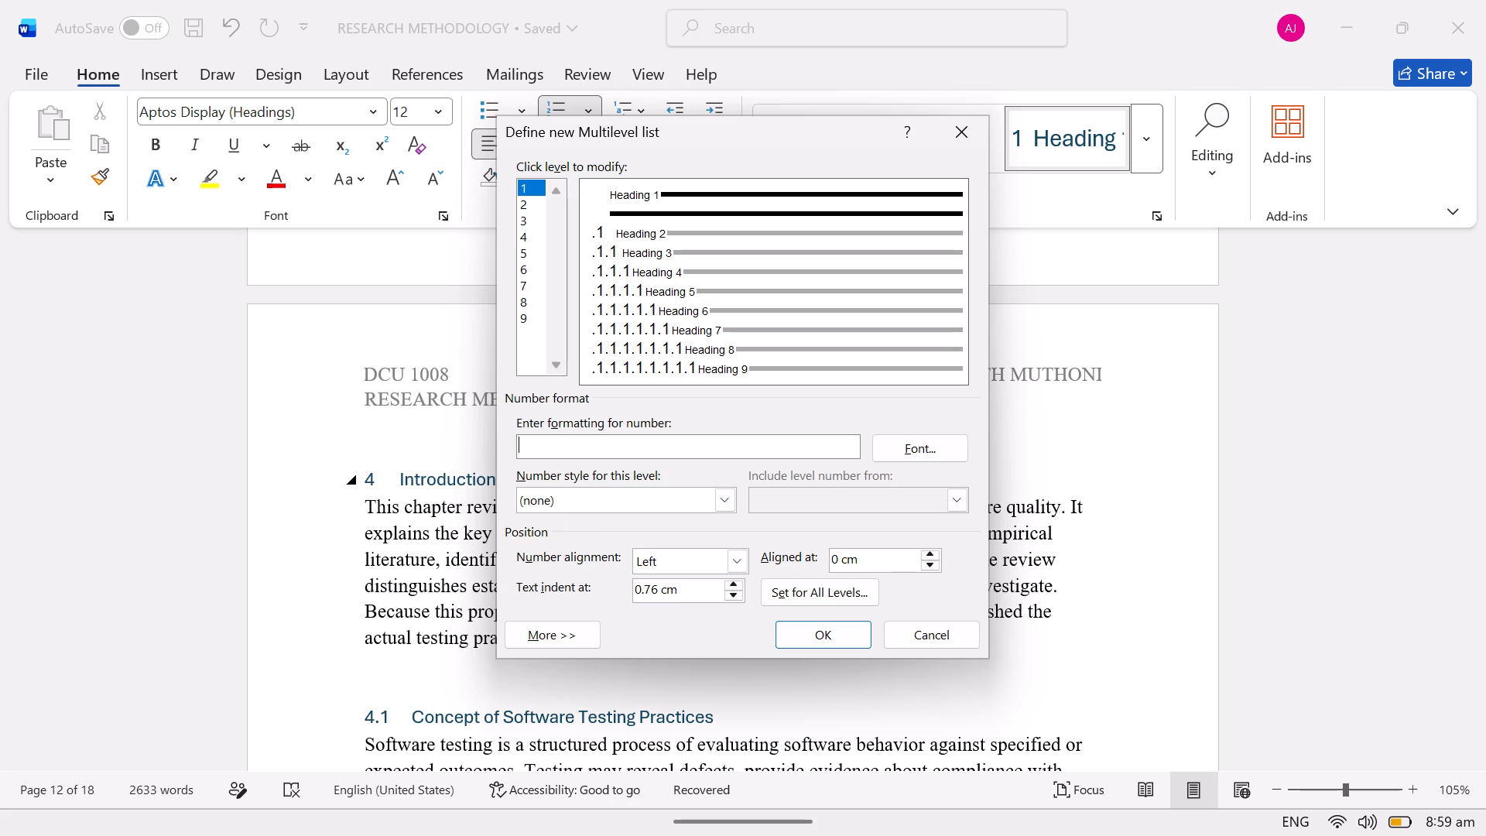
key(2)
key(period)
key(1)
Set the level 2 number format of the multilevel list to 2.2 and apply the list to the Chapter Two headings.
click(532, 199)
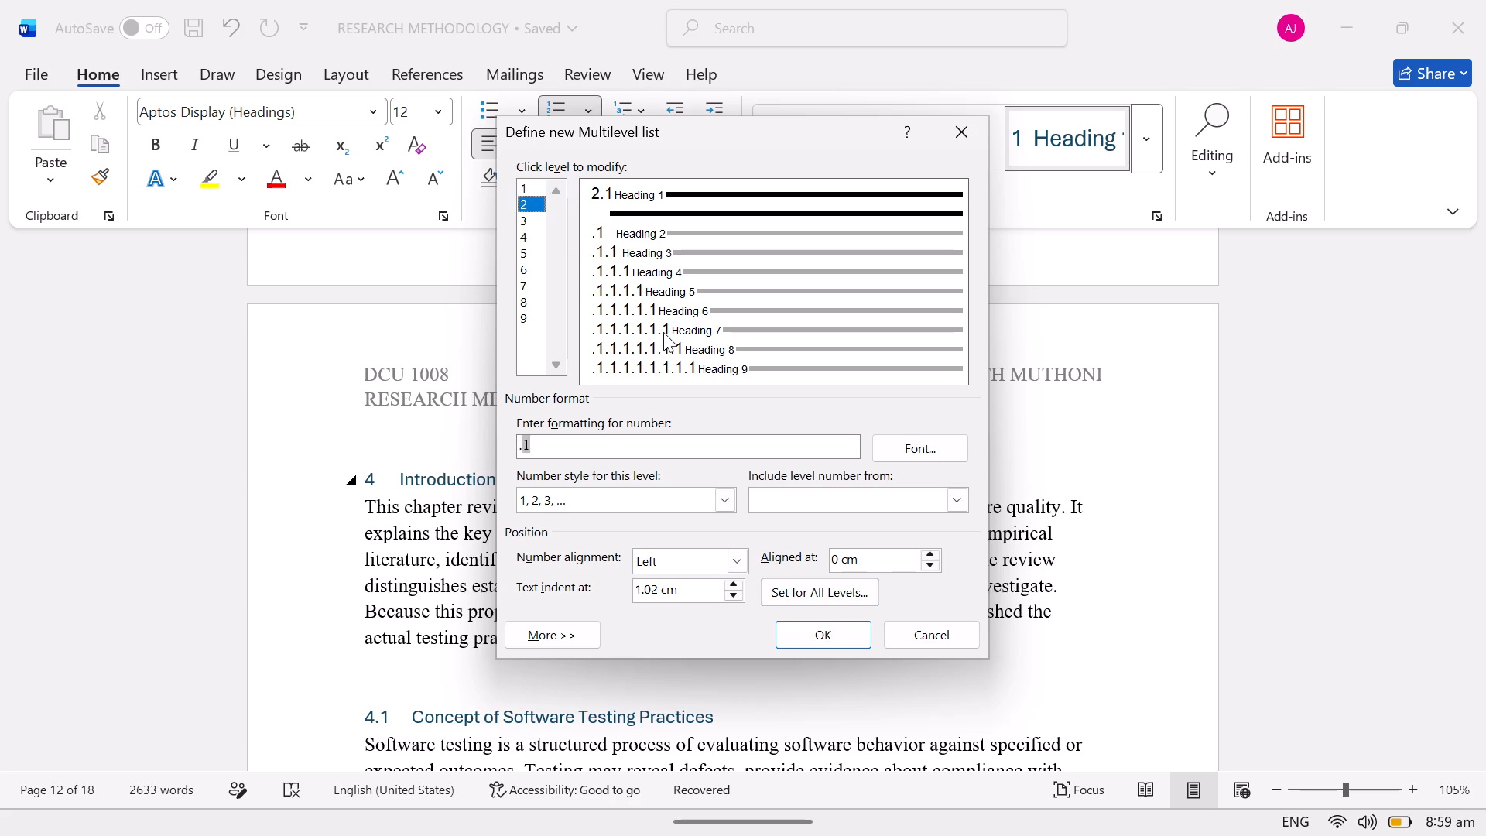
click(584, 439)
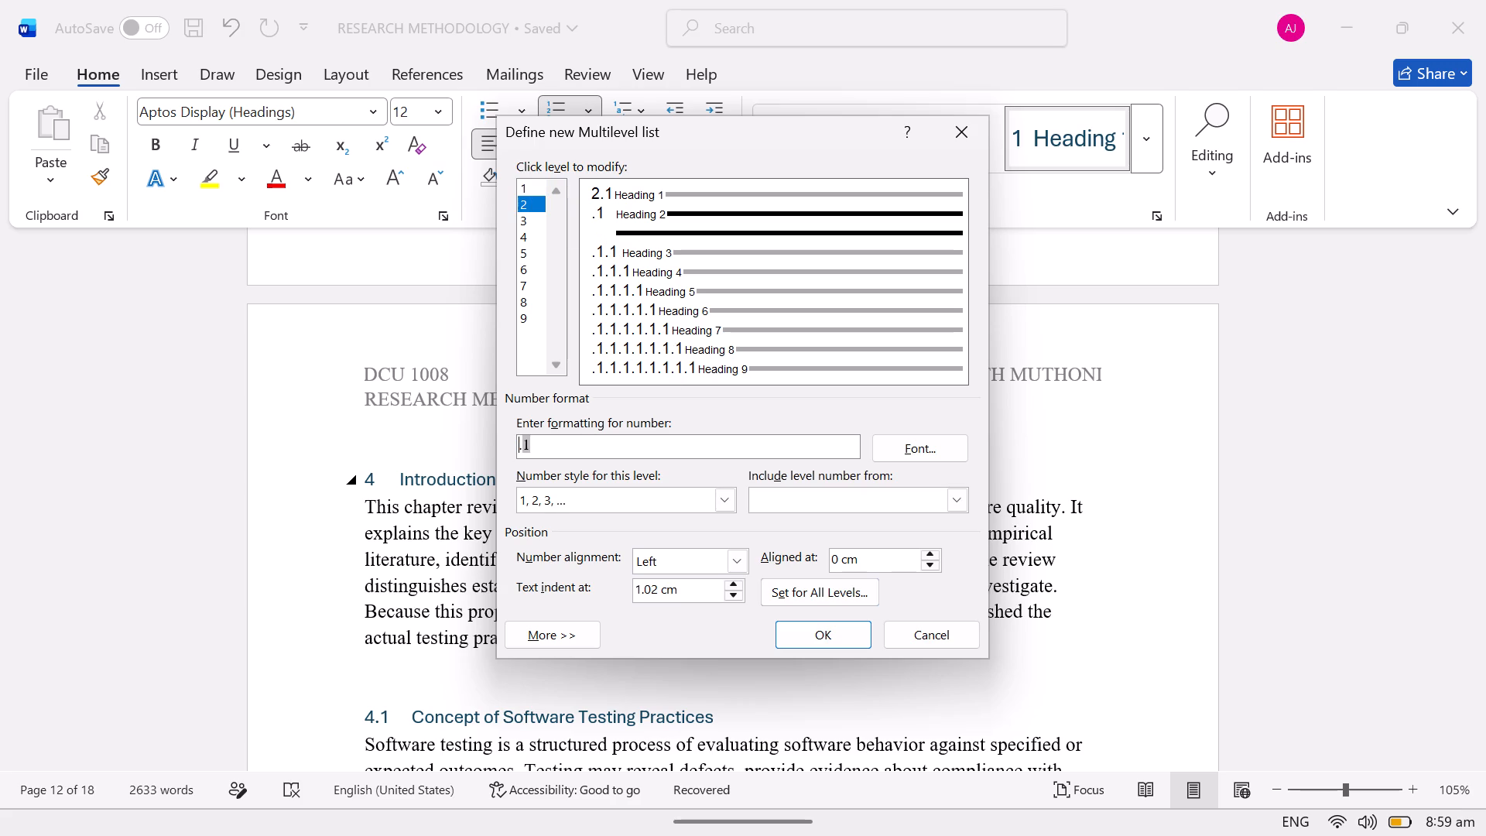
key(BackSpace)
key(BackSpace)
key(BackSpace)
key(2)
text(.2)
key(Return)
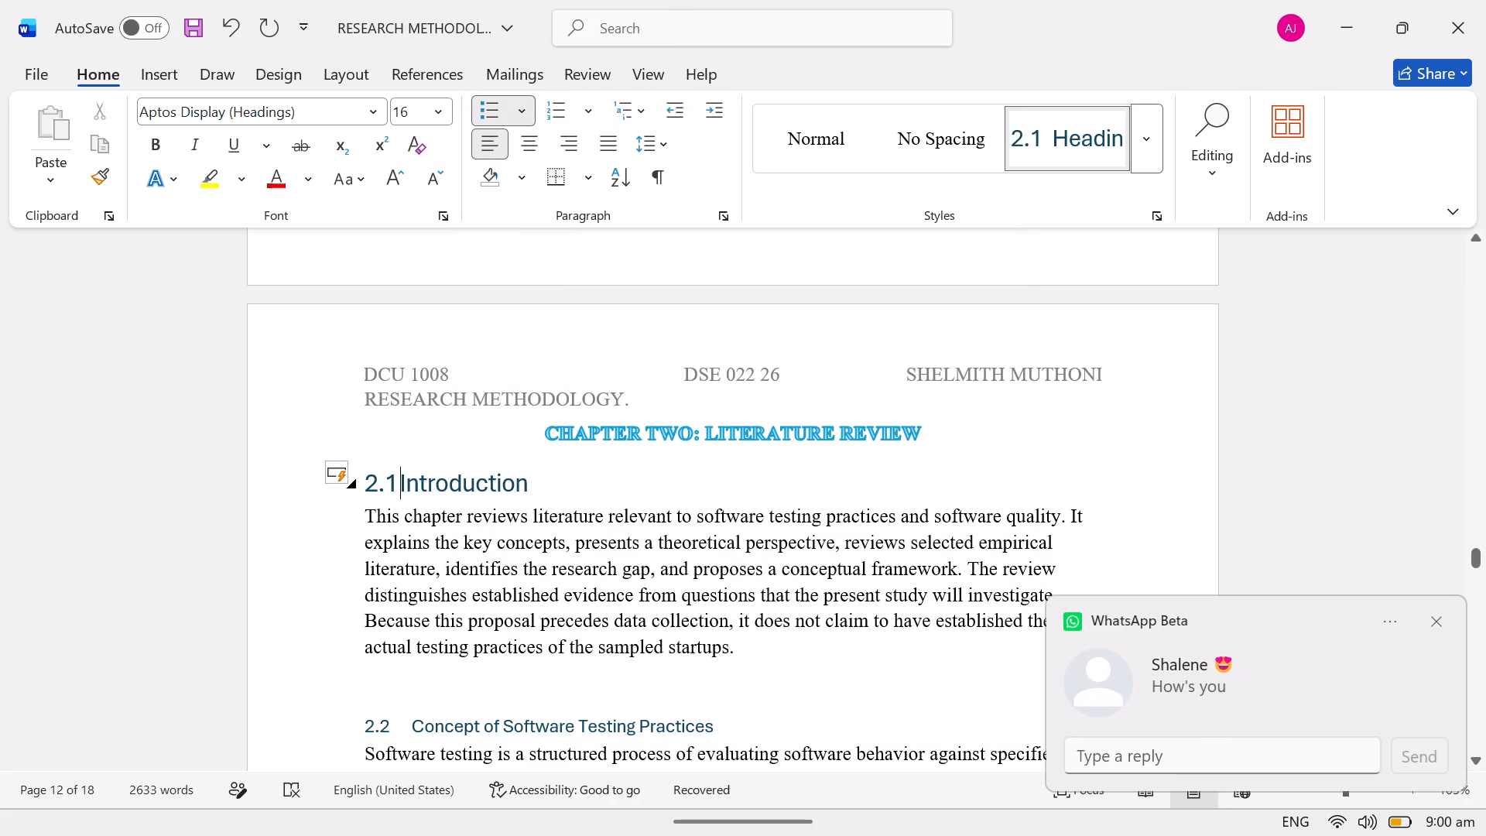
Define a new multilevel list from the Introduction heading's numbering, replacing the level 3 number format with 2.2.1.
click(643, 113)
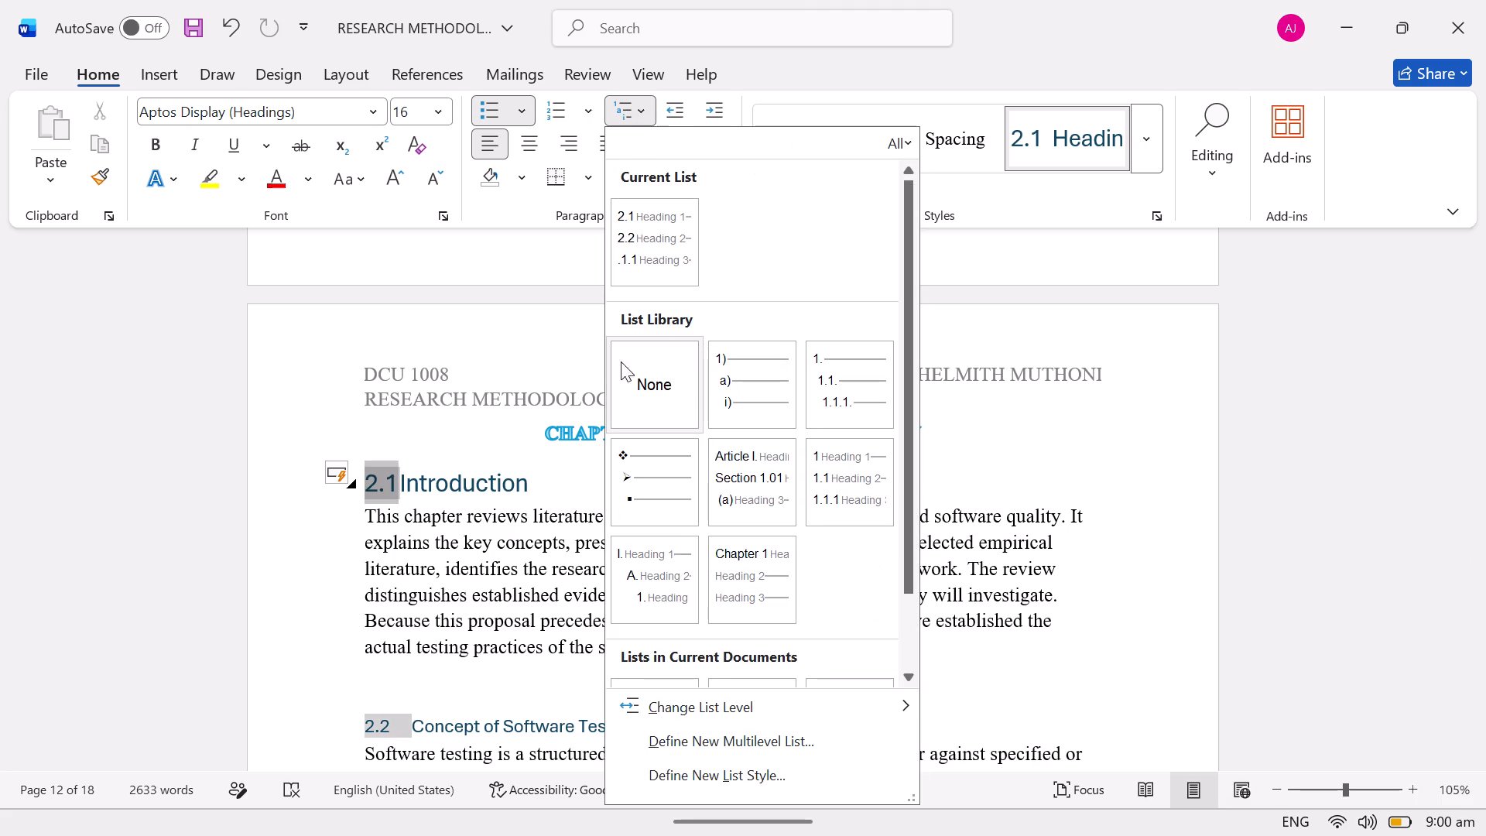
click(733, 749)
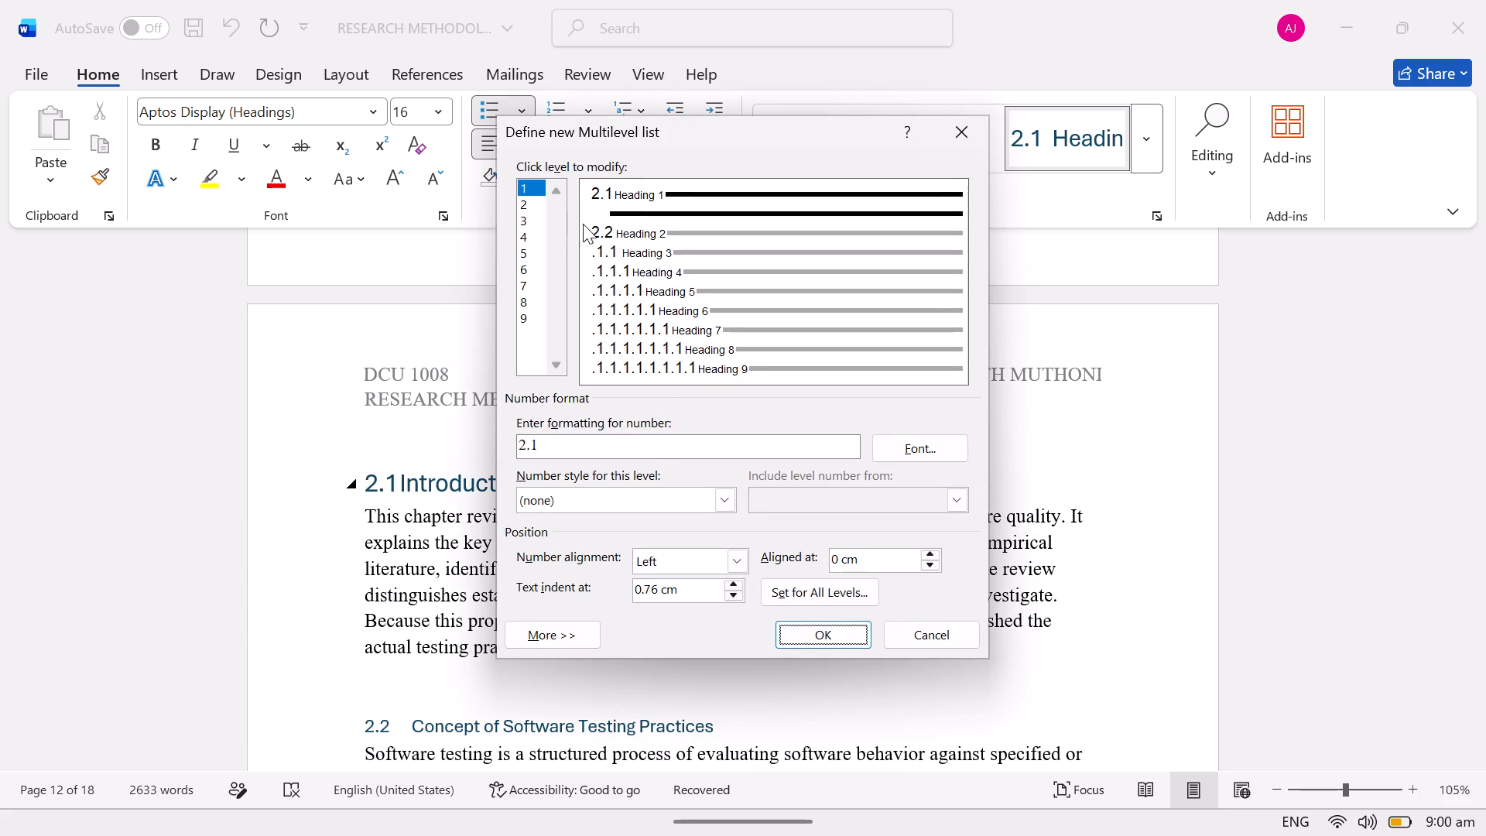
click(518, 221)
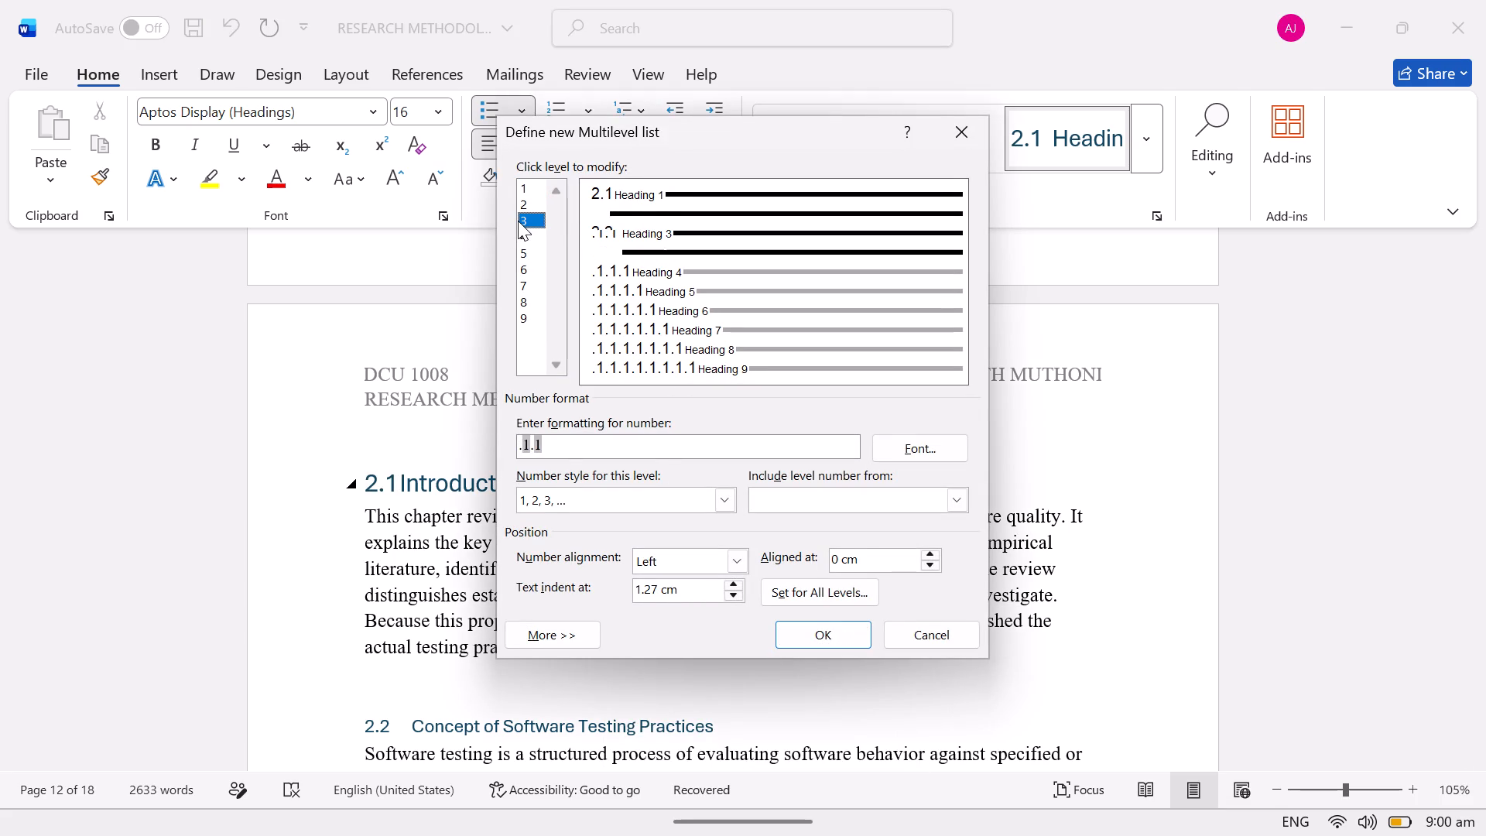
click(585, 443)
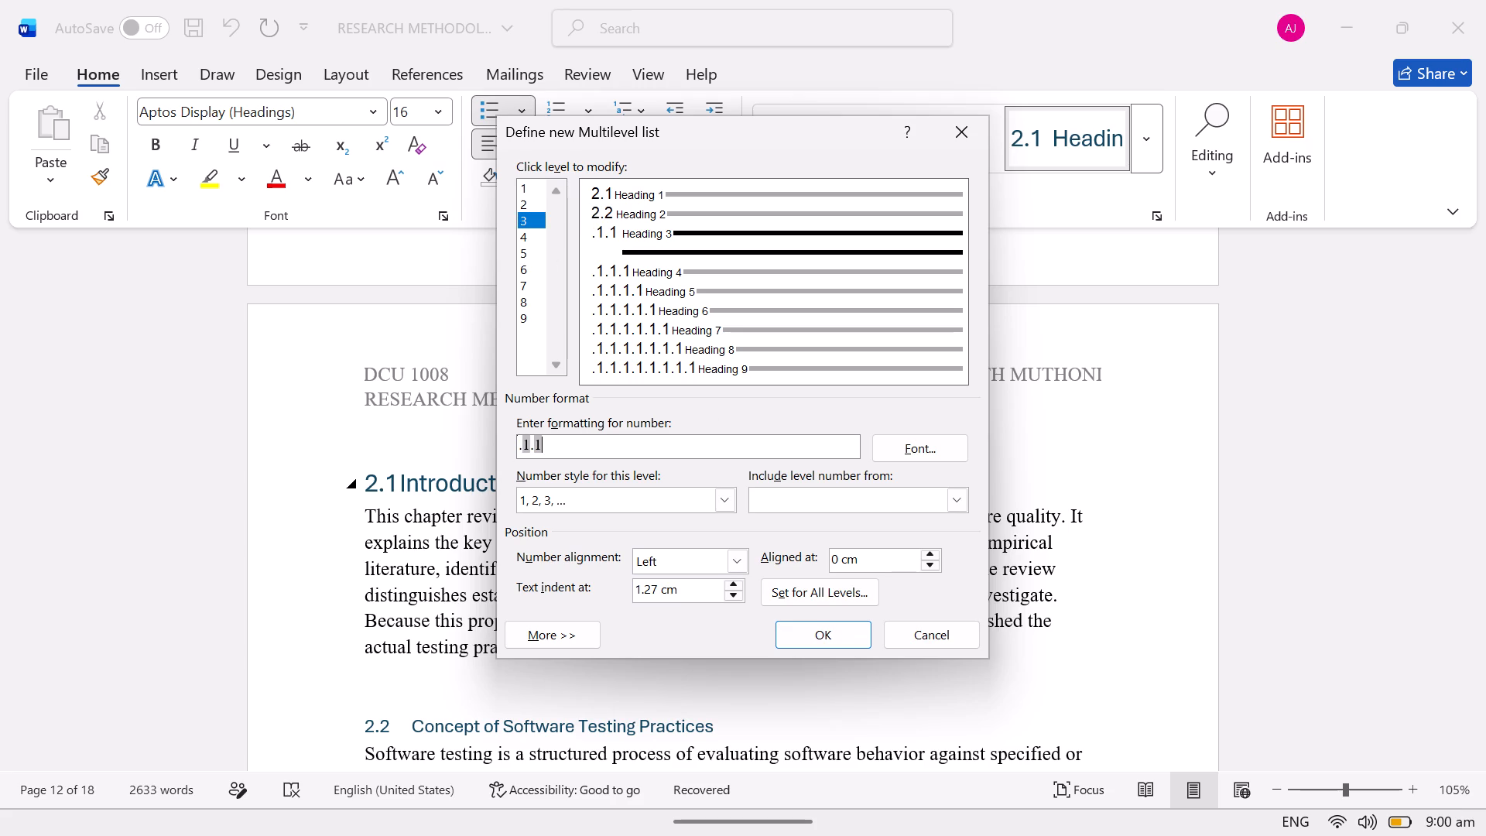
key(BackSpace)
key(BackSpace)
key(BackSpace)
key(BackSpace)
key(BackSpace)
key(BackSpace)
key(BackSpace)
key(BackSpace)
key(BackSpace)
key(BackSpace)
key(BackSpace)
key(BackSpace)
key(BackSpace)
key(BackSpace)
key(BackSpace)
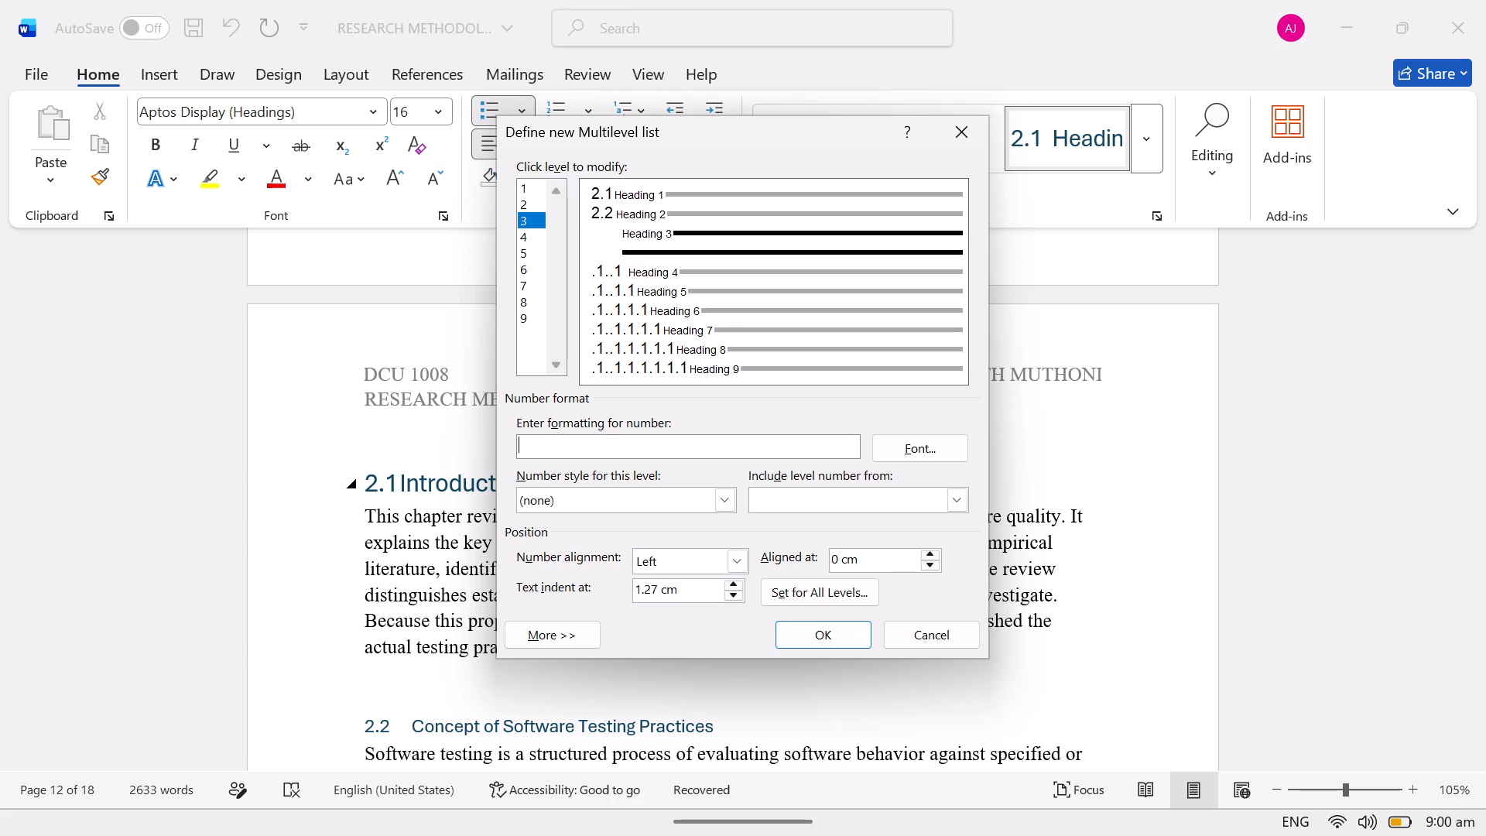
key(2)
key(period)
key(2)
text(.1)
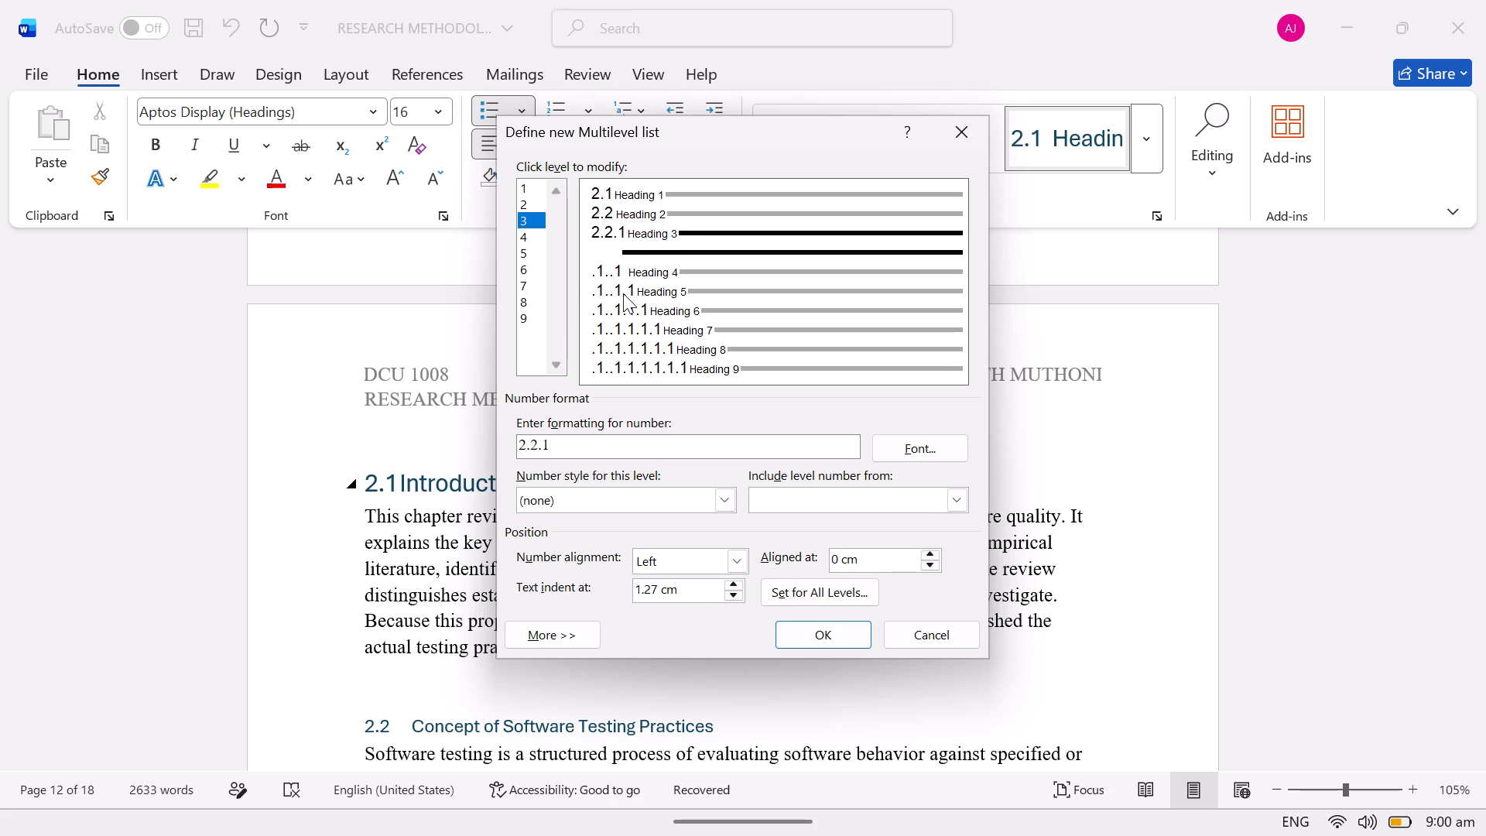
Replace the level 4 number format in the multilevel list with 2.2.2.
click(524, 237)
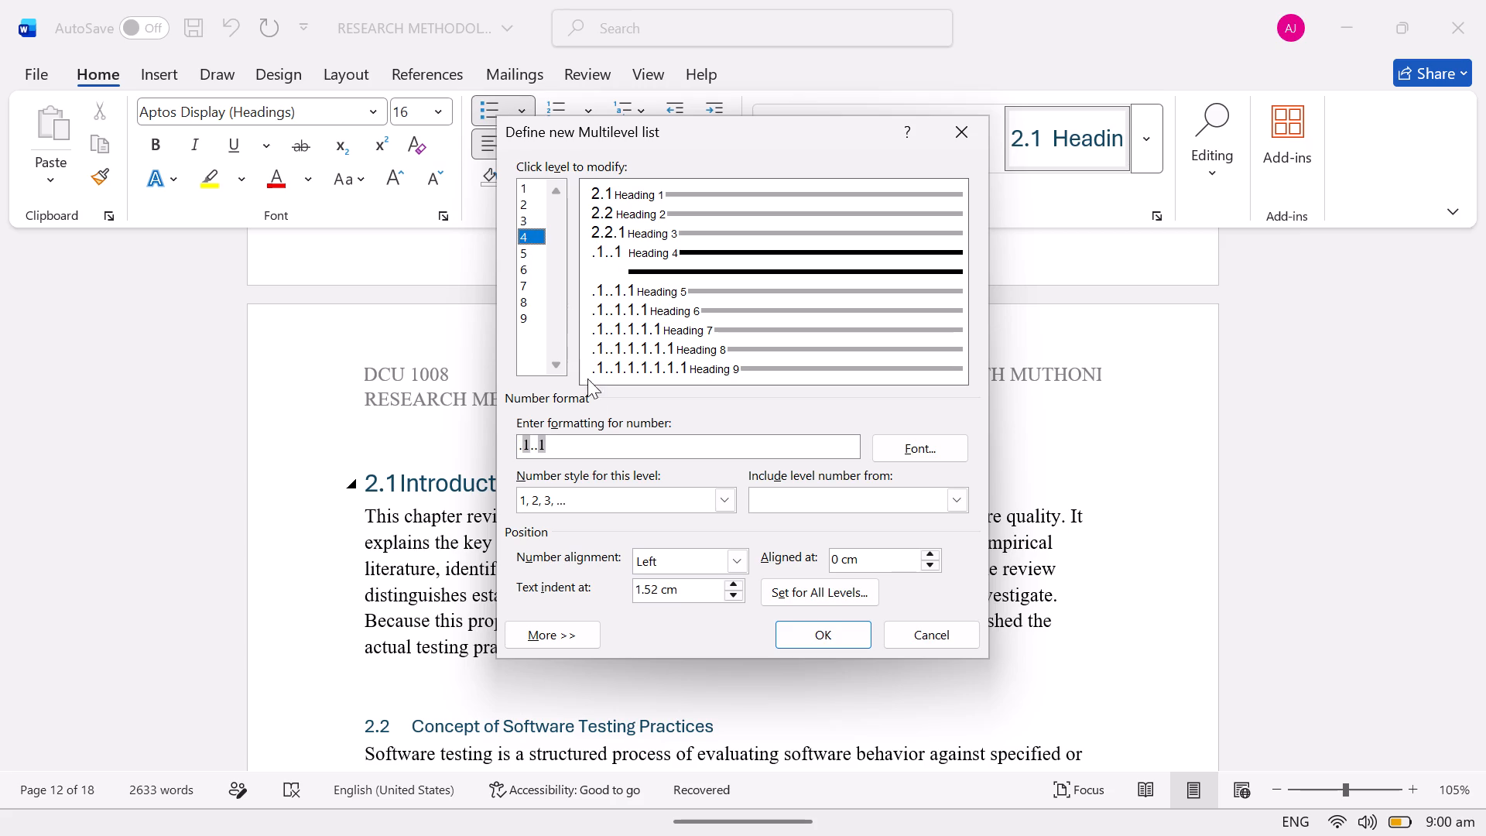
click(563, 448)
key(BackSpace)
key(BackSpace)
key(BackSpace)
key(BackSpace)
key(BackSpace)
key(BackSpace)
key(BackSpace)
key(BackSpace)
key(BackSpace)
key(BackSpace)
key(BackSpace)
key(BackSpace)
key(BackSpace)
key(BackSpace)
key(BackSpace)
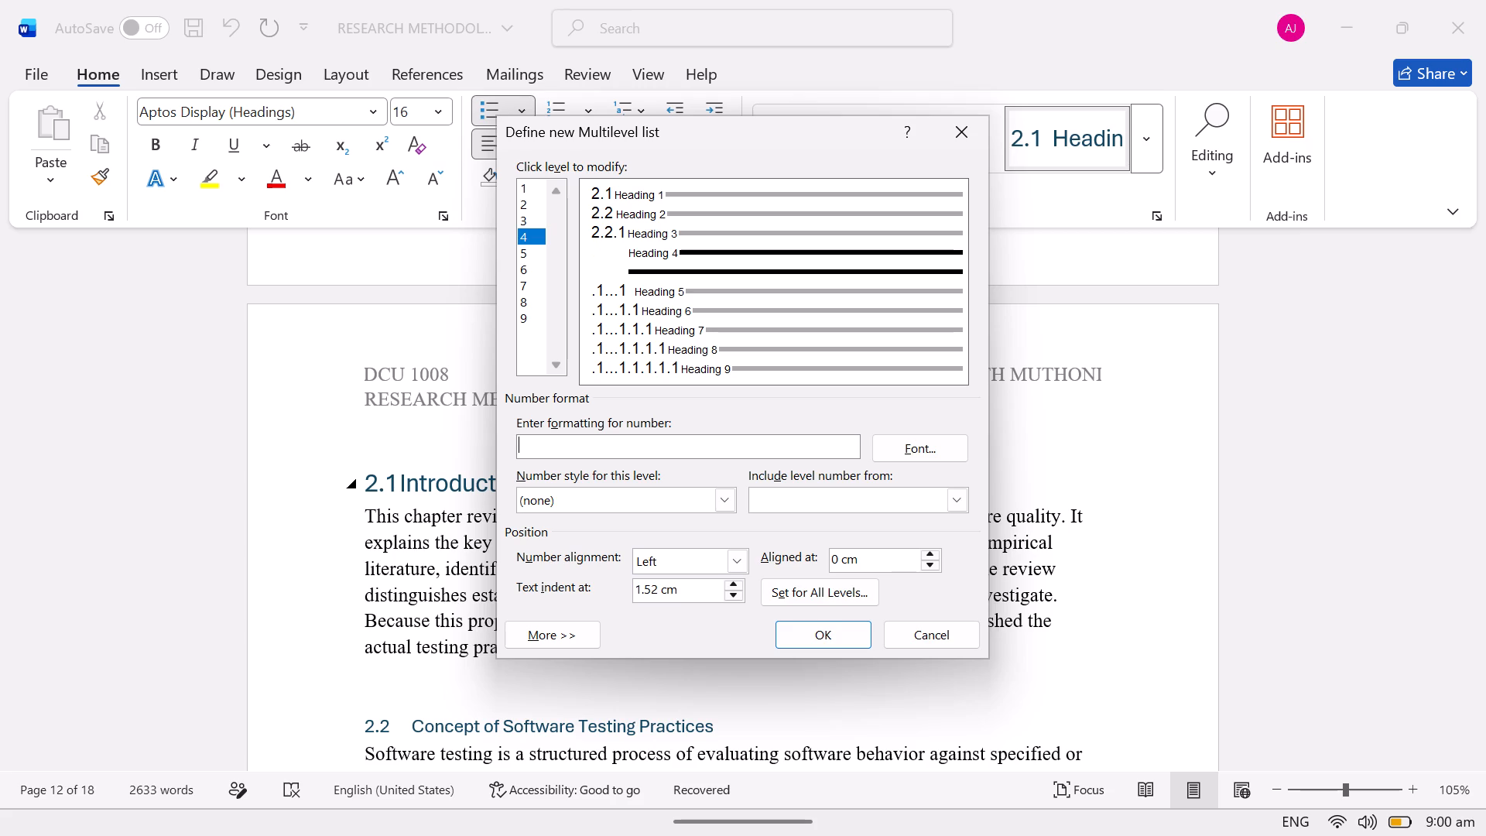
text(2.)
key(2)
text(.2)
Replace the level 5 number format in the multilevel list with 2.2.3.
click(527, 254)
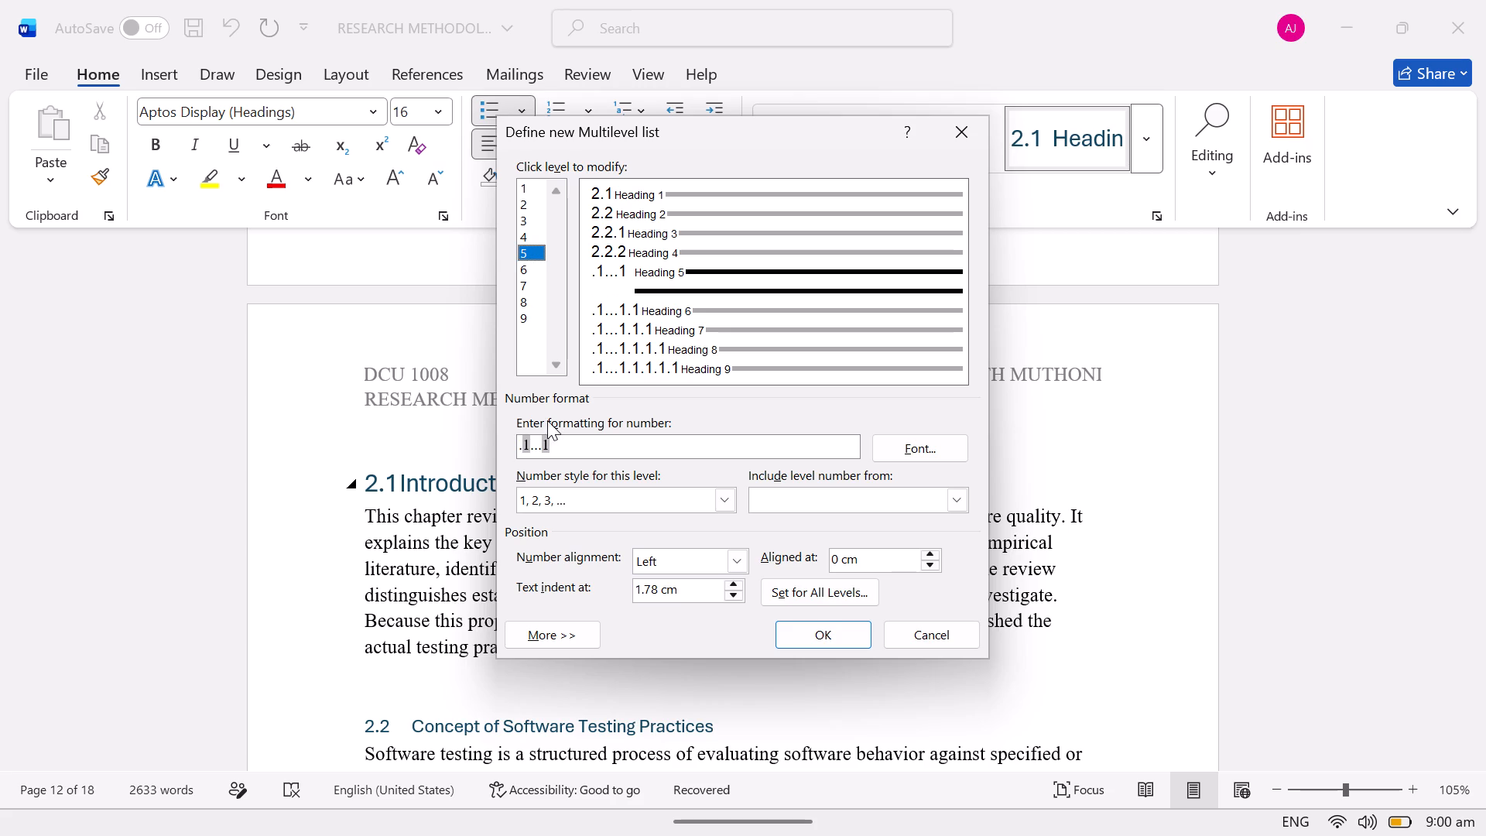
click(571, 450)
key(BackSpace)
key(BackSpace)
key(BackSpace)
key(BackSpace)
key(BackSpace)
key(BackSpace)
key(BackSpace)
key(BackSpace)
key(BackSpace)
key(BackSpace)
key(BackSpace)
key(BackSpace)
key(BackSpace)
key(BackSpace)
key(BackSpace)
key(BackSpace)
key(BackSpace)
key(BackSpace)
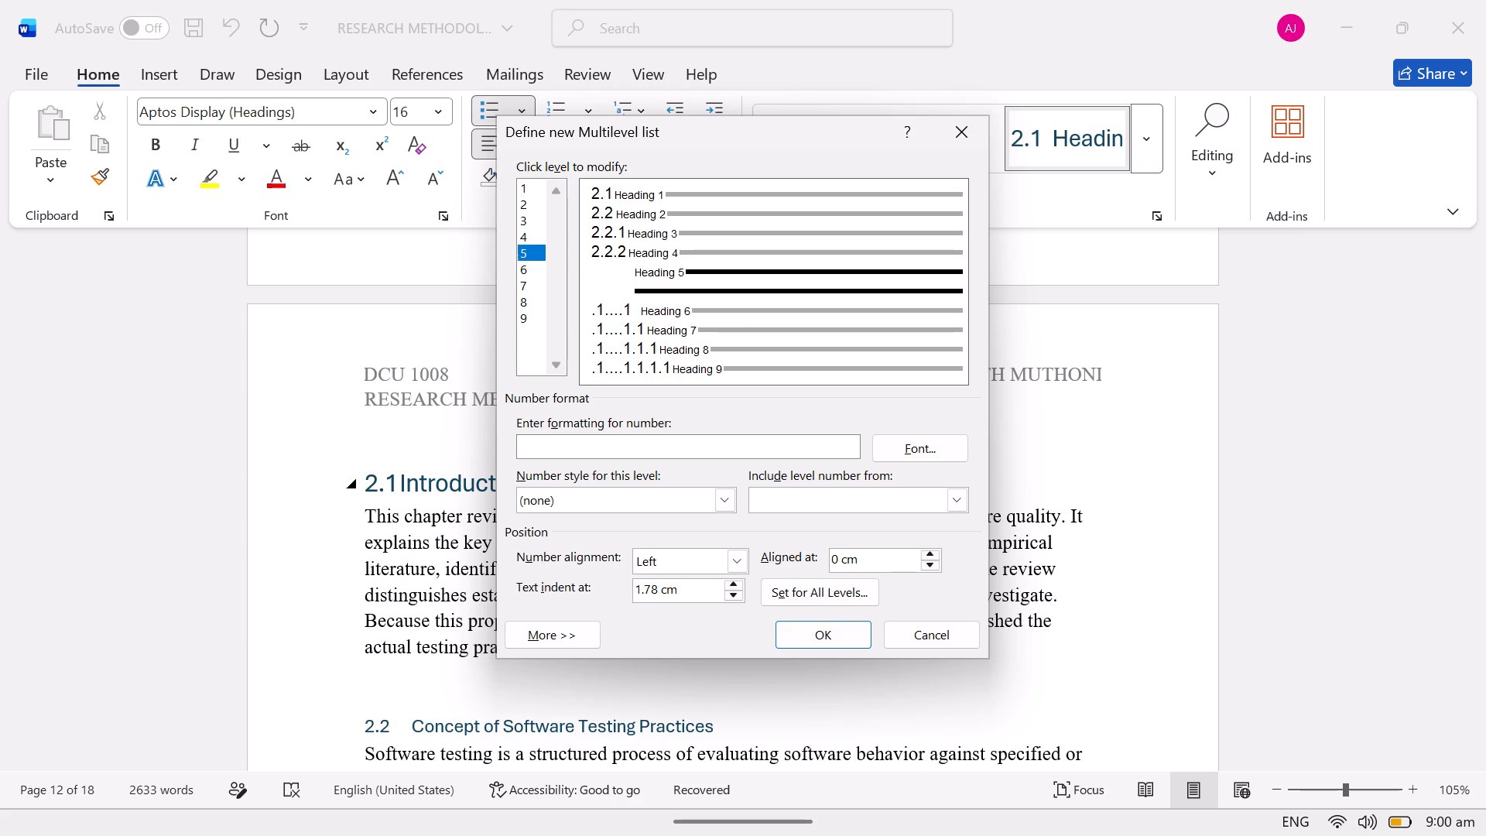
key(2)
key(period)
key(2)
key(period)
Finish entering 2.2.3 as the level 5 number format in the multilevel list.
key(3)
Replace the level 6 number format in the multilevel list with 2.2.4.
click(526, 271)
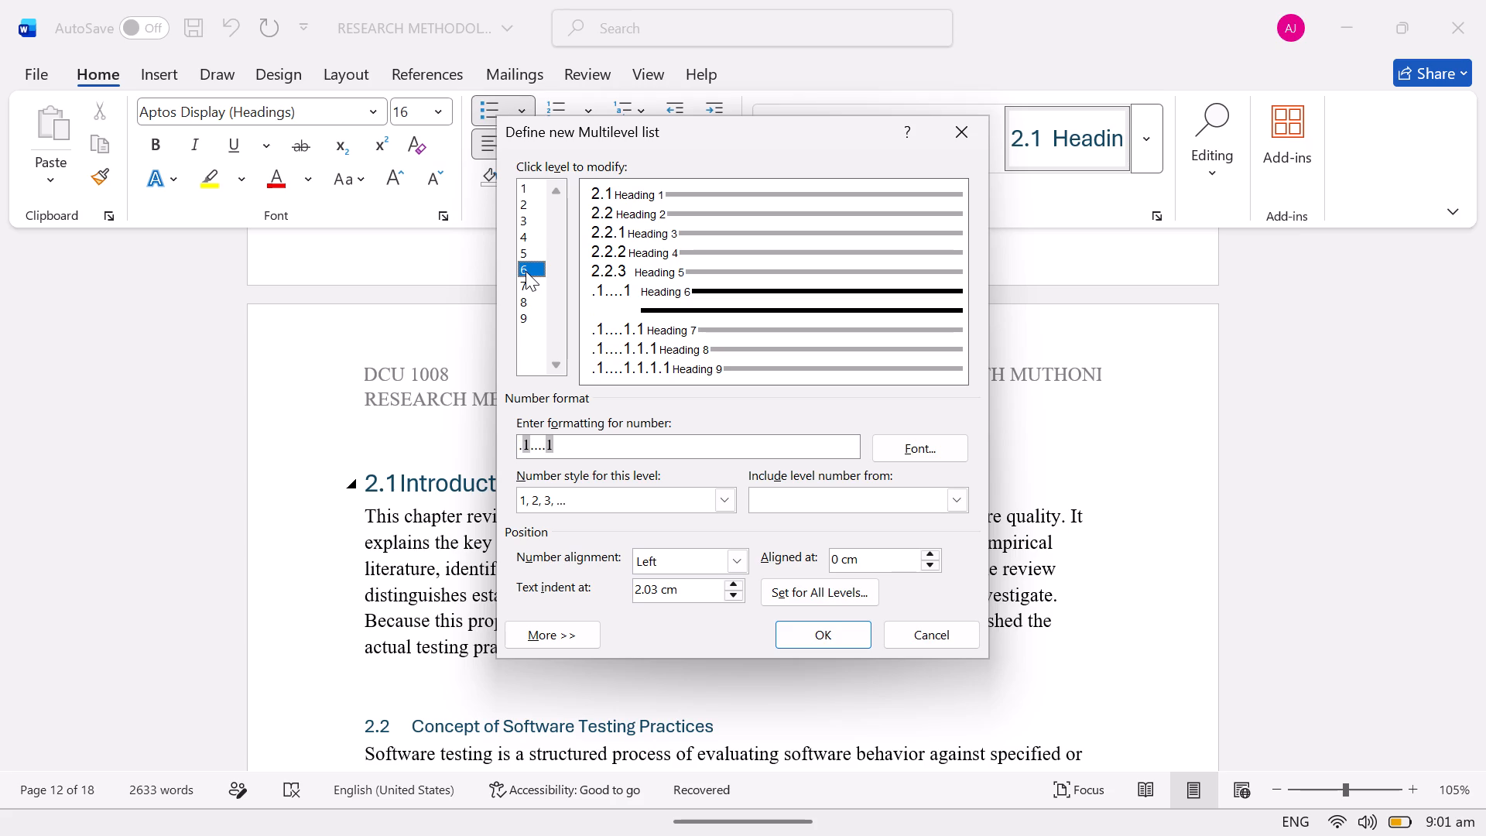
click(574, 450)
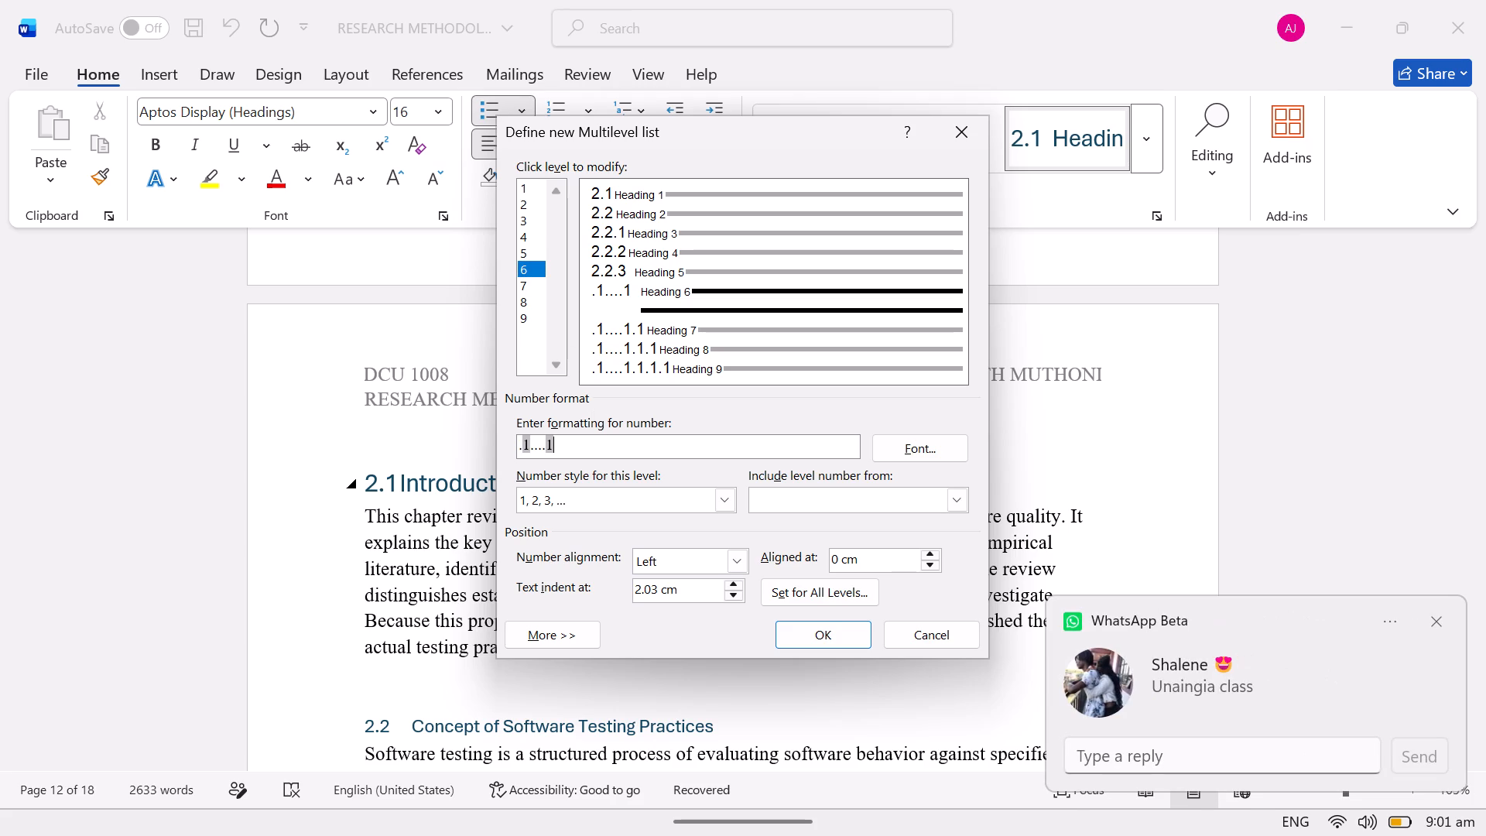
key(BackSpace)
key(BackSpace)
key(BackSpace)
key(BackSpace)
key(BackSpace)
key(BackSpace)
key(BackSpace)
key(BackSpace)
key(BackSpace)
key(BackSpace)
key(BackSpace)
key(BackSpace)
key(BackSpace)
key(BackSpace)
key(BackSpace)
key(BackSpace)
key(BackSpace)
key(BackSpace)
key(BackSpace)
key(BackSpace)
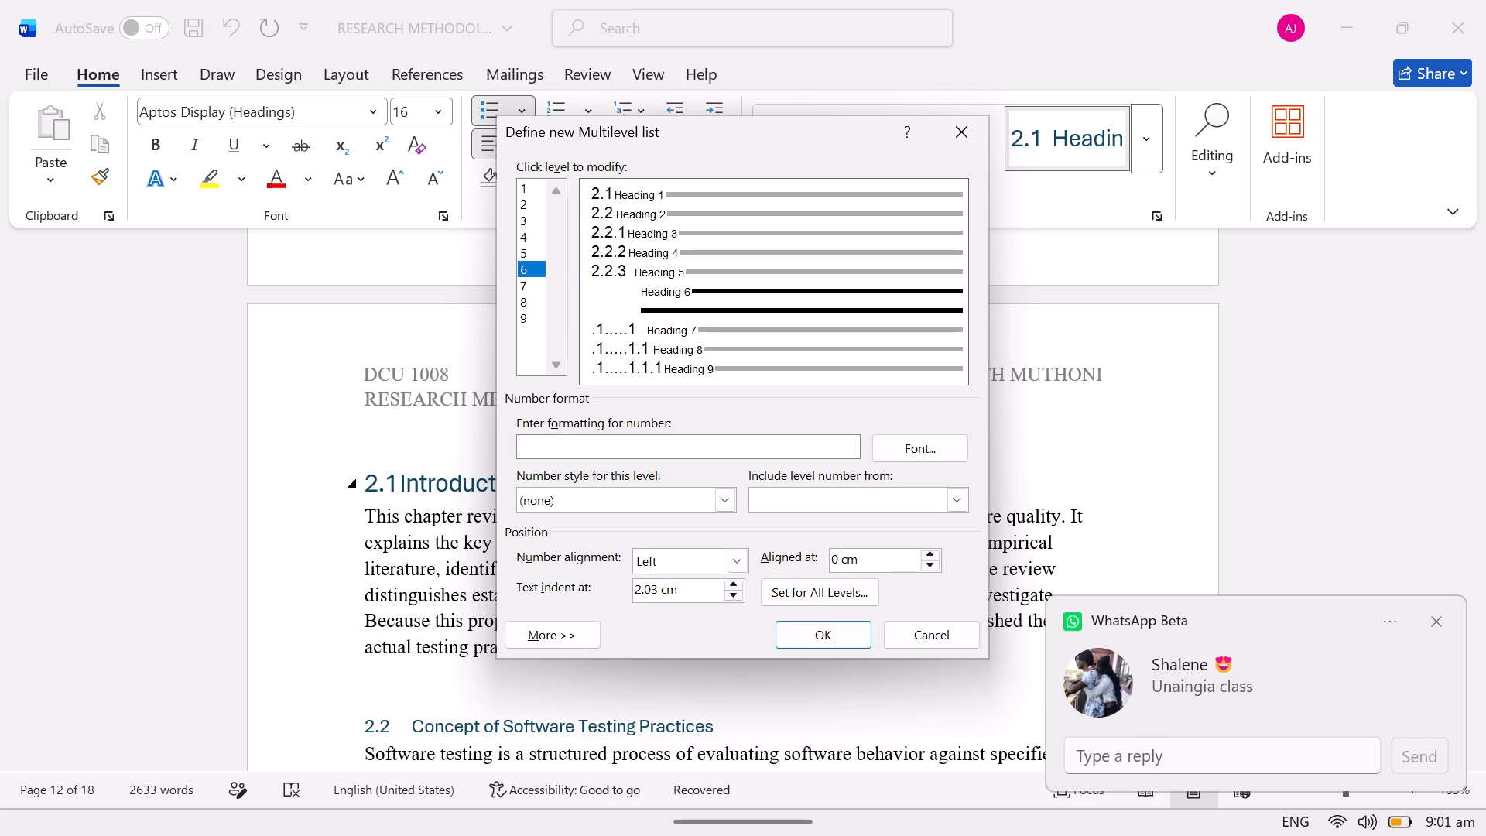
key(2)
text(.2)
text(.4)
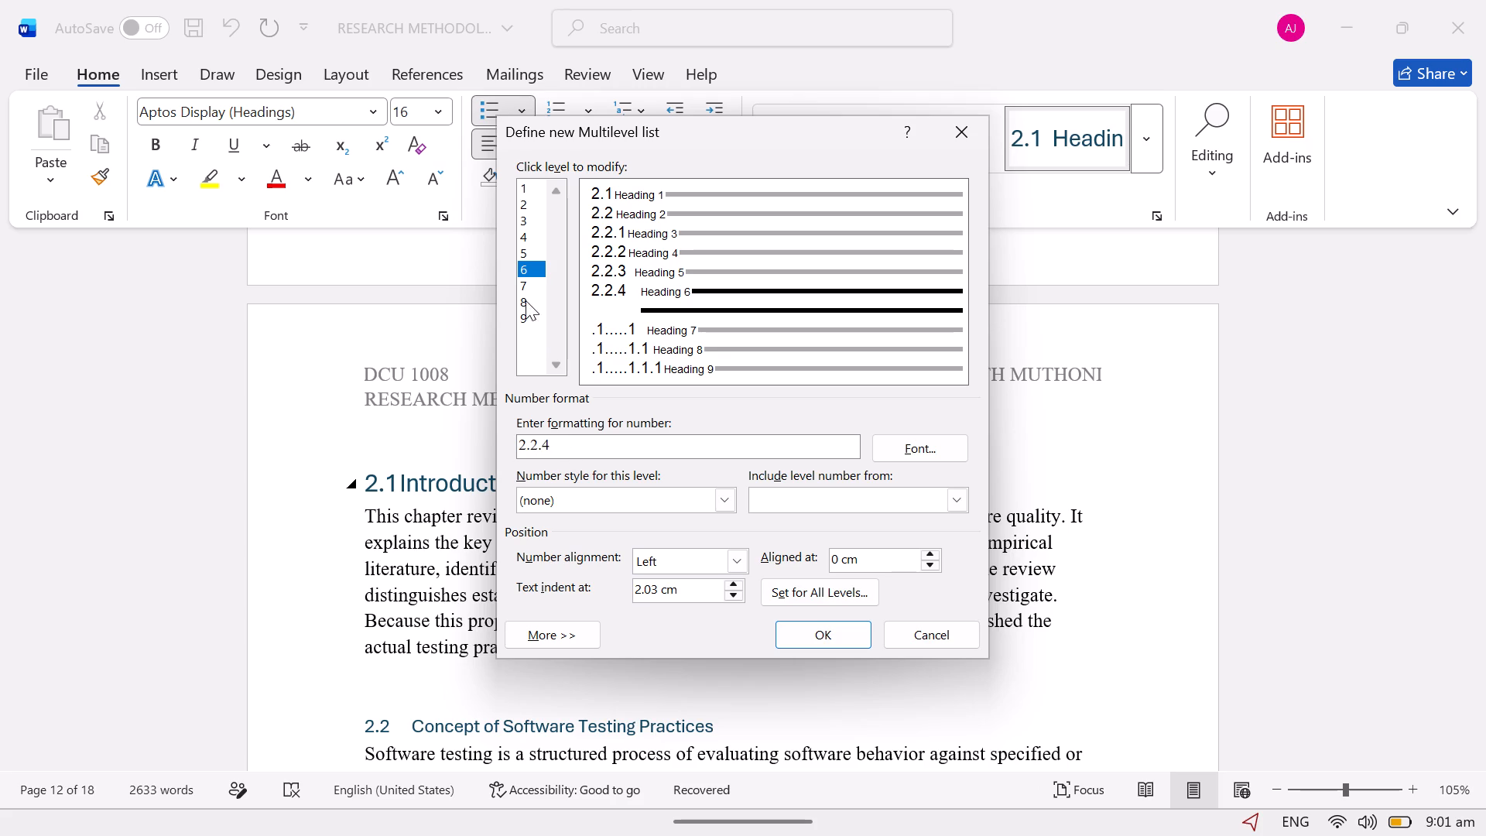
Clear the existing level 7 number format in the multilevel list.
click(522, 286)
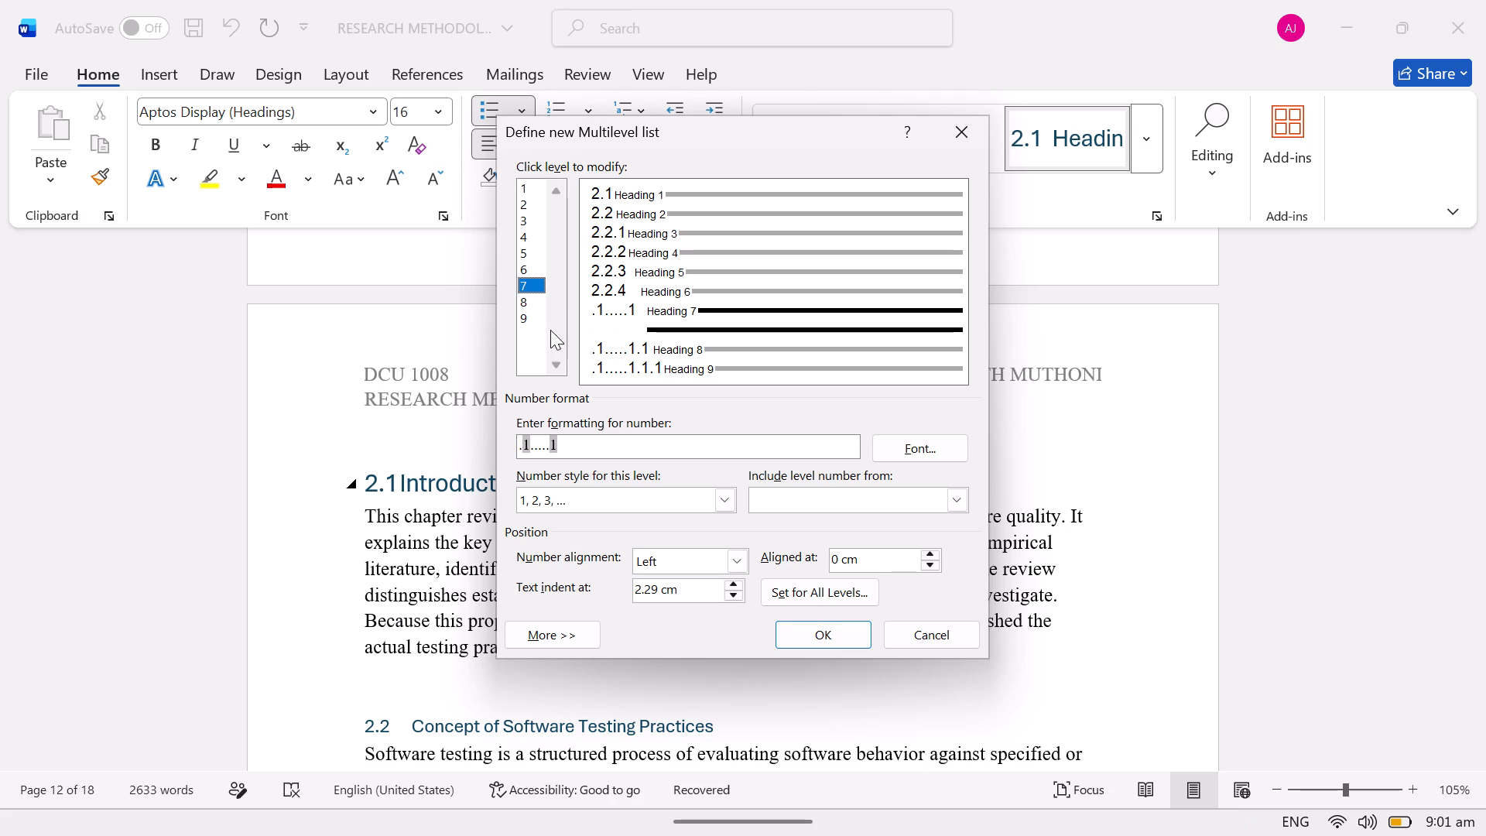
click(592, 447)
Replace the level 7 number format in the multilevel list with 2.2.5.
key(BackSpace)
key(BackSpace)
key(BackSpace)
key(BackSpace)
key(BackSpace)
key(BackSpace)
key(BackSpace)
key(BackSpace)
key(BackSpace)
key(BackSpace)
key(BackSpace)
key(BackSpace)
key(BackSpace)
key(BackSpace)
key(BackSpace)
key(BackSpace)
key(BackSpace)
key(BackSpace)
key(BackSpace)
key(BackSpace)
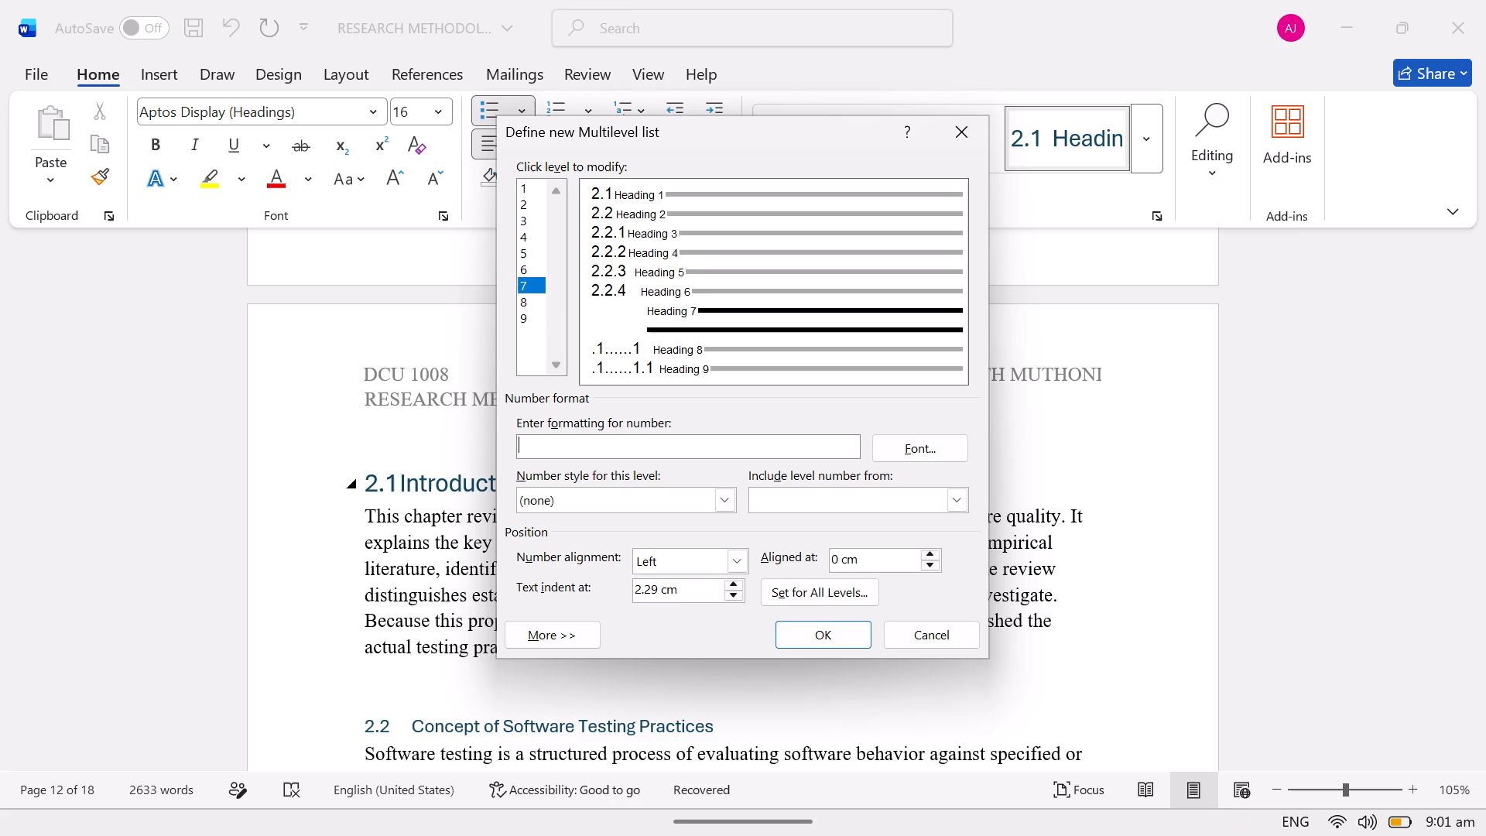
key(2)
text(.2)
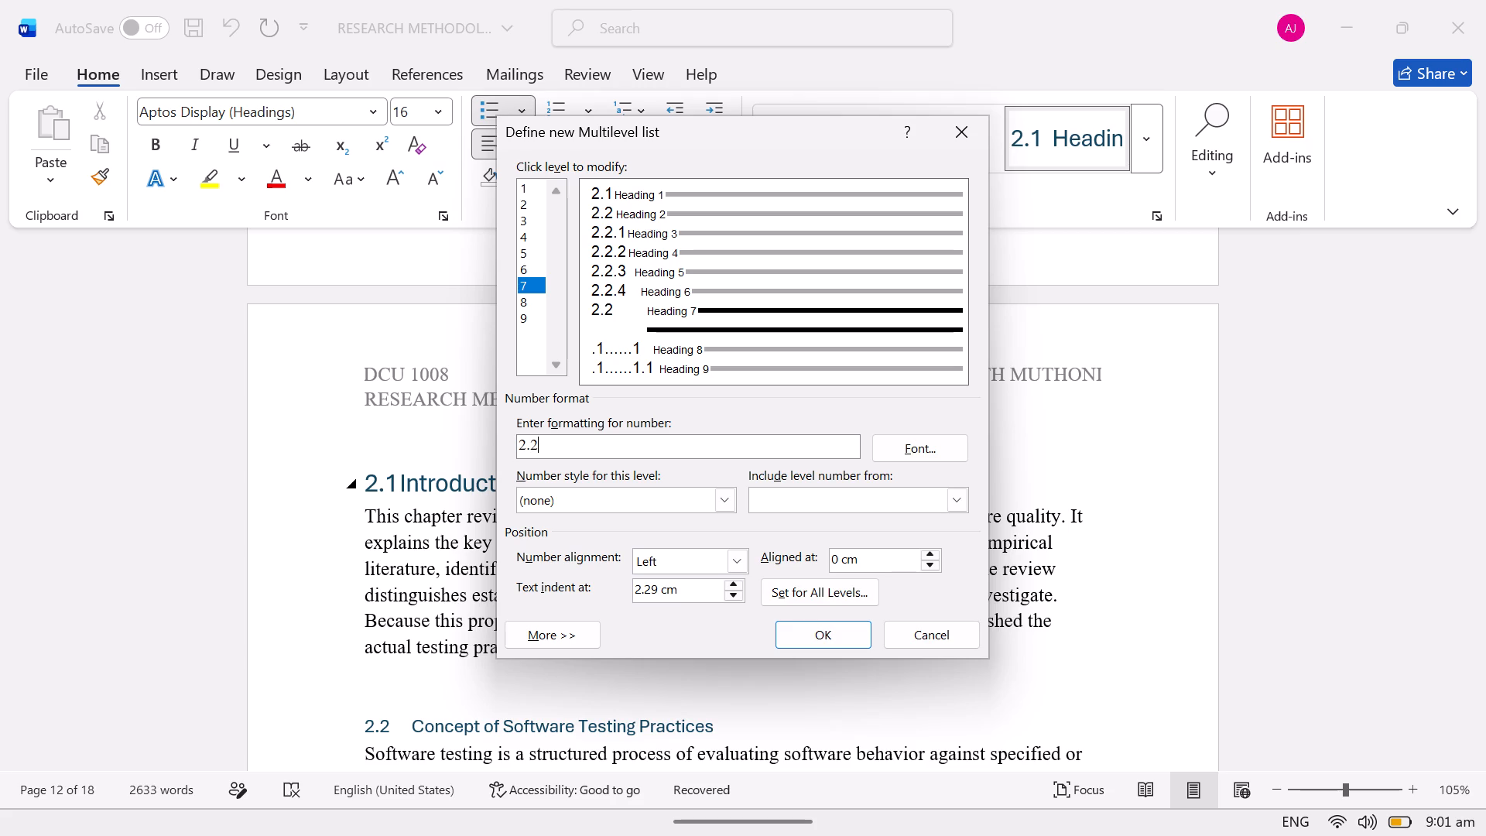
key(period)
key(5)
Replace the level 8 number format in the multilevel list with 2.2.6.
click(522, 299)
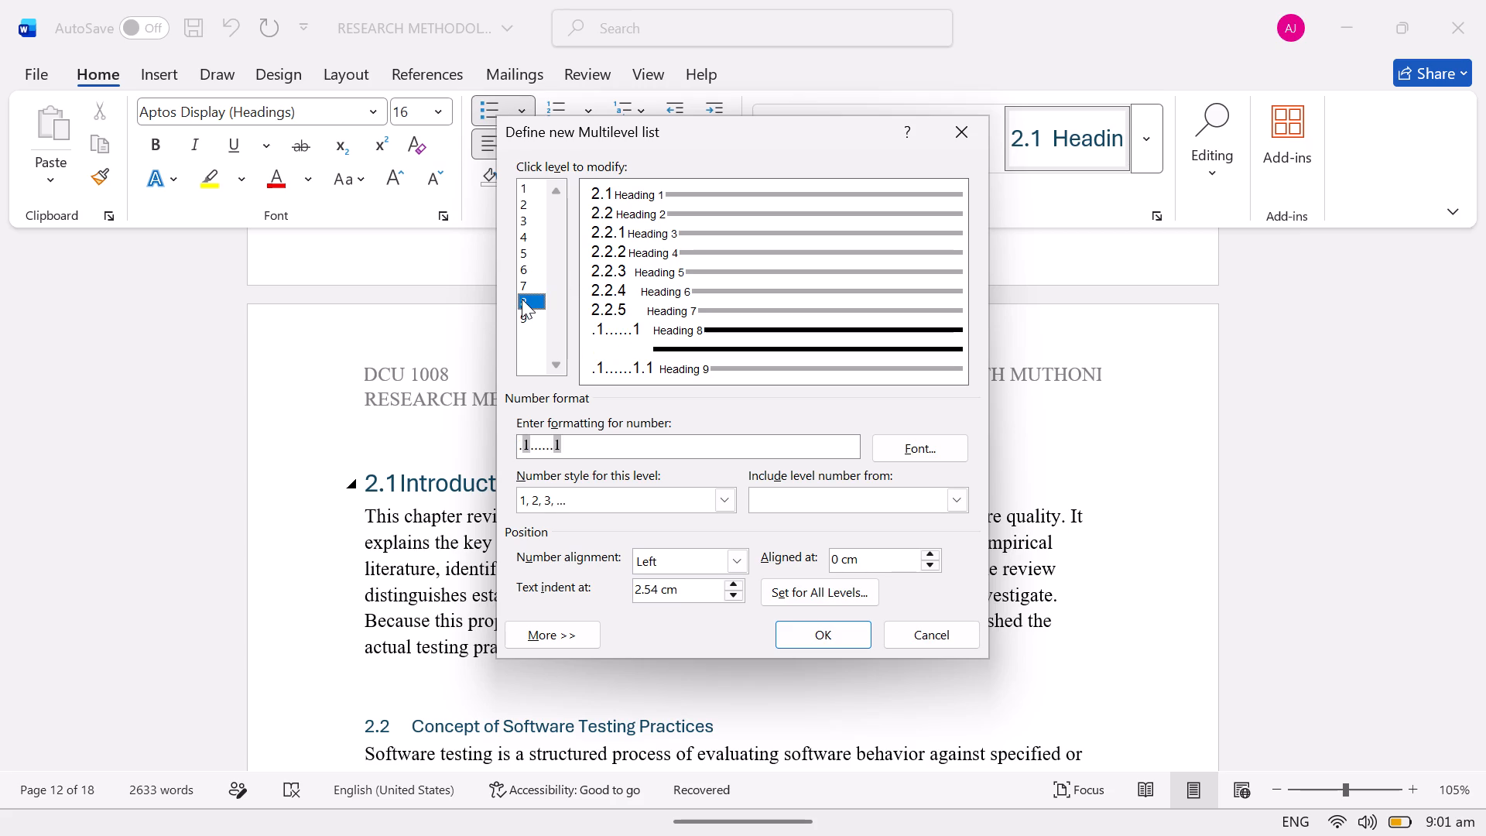
click(581, 447)
key(BackSpace)
key(BackSpace)
key(BackSpace)
key(BackSpace)
key(BackSpace)
key(BackSpace)
key(BackSpace)
key(BackSpace)
key(BackSpace)
key(BackSpace)
key(BackSpace)
key(BackSpace)
key(BackSpace)
key(BackSpace)
key(BackSpace)
key(BackSpace)
key(BackSpace)
key(BackSpace)
key(BackSpace)
key(BackSpace)
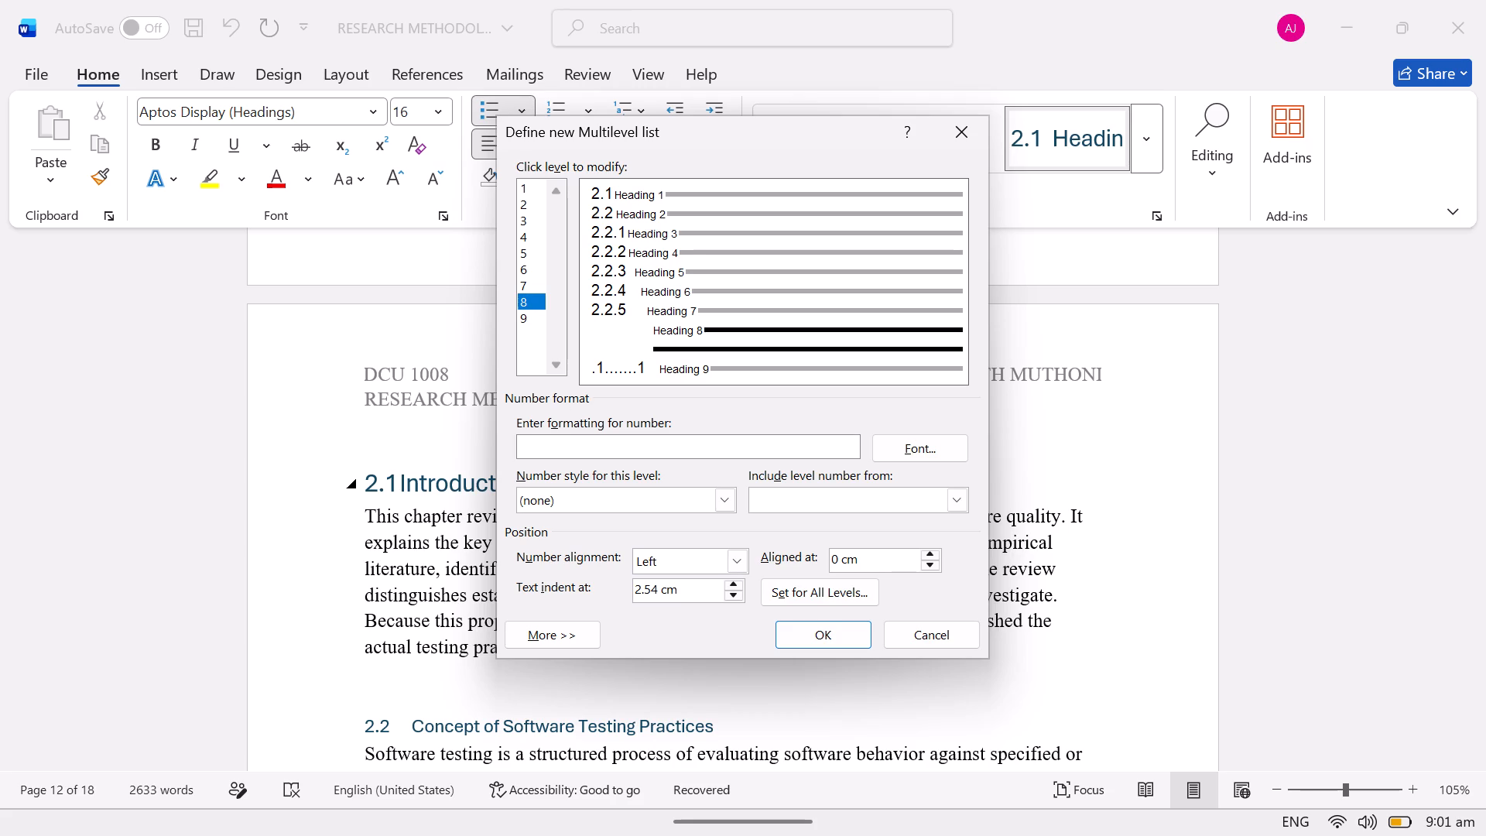
key(2)
text(.2)
key(period)
key(6)
Replace the level 9 number format in the multilevel list with 2.2.7.
click(529, 315)
click(579, 444)
key(BackSpace)
key(BackSpace)
key(BackSpace)
key(BackSpace)
key(BackSpace)
key(BackSpace)
key(BackSpace)
key(BackSpace)
key(BackSpace)
key(BackSpace)
key(BackSpace)
key(BackSpace)
key(BackSpace)
key(BackSpace)
key(BackSpace)
key(BackSpace)
key(BackSpace)
key(BackSpace)
key(BackSpace)
key(BackSpace)
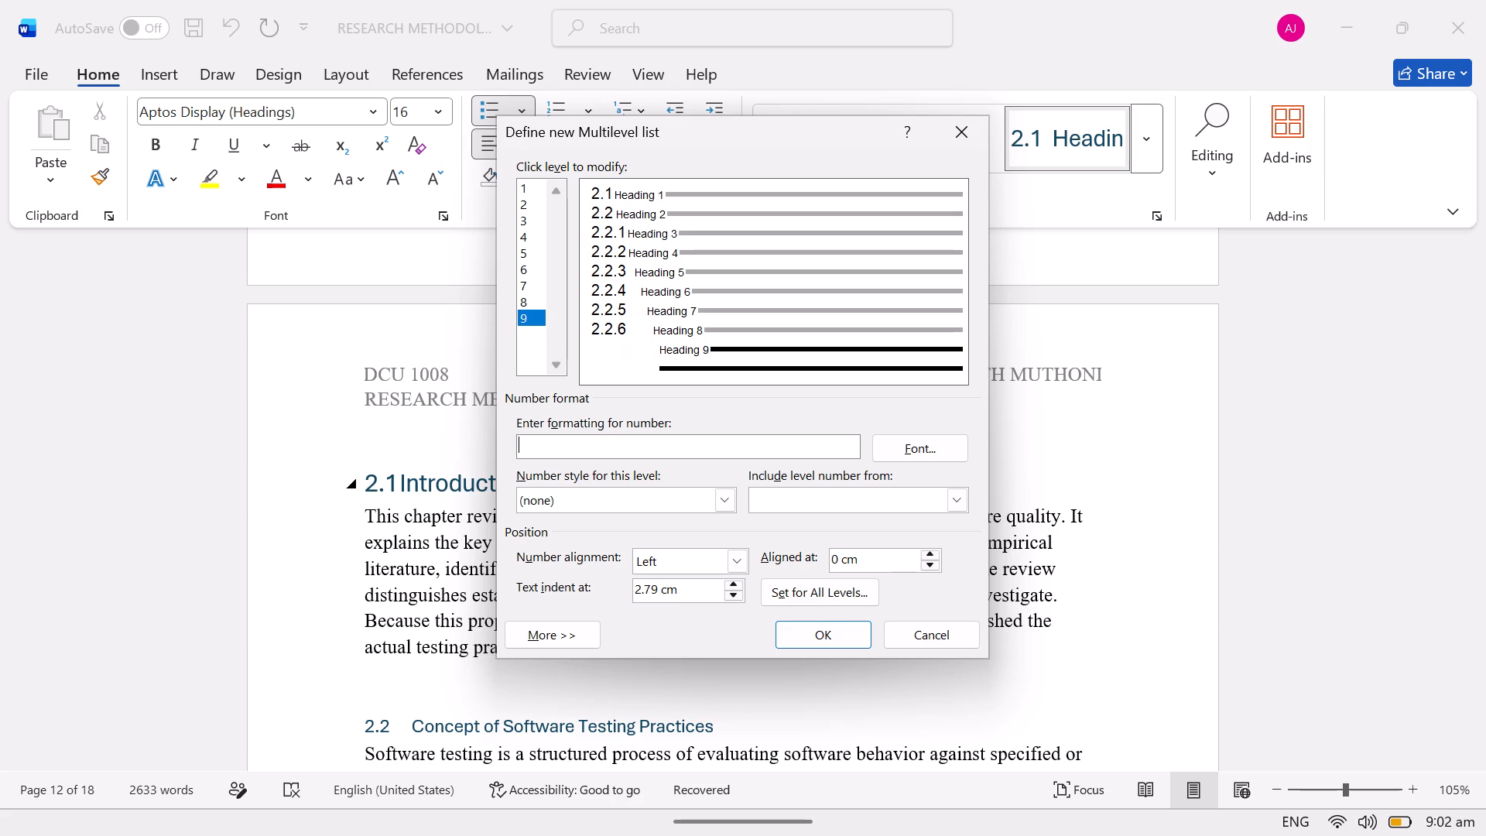
key(2)
key(period)
key(2)
key(period)
key(7)
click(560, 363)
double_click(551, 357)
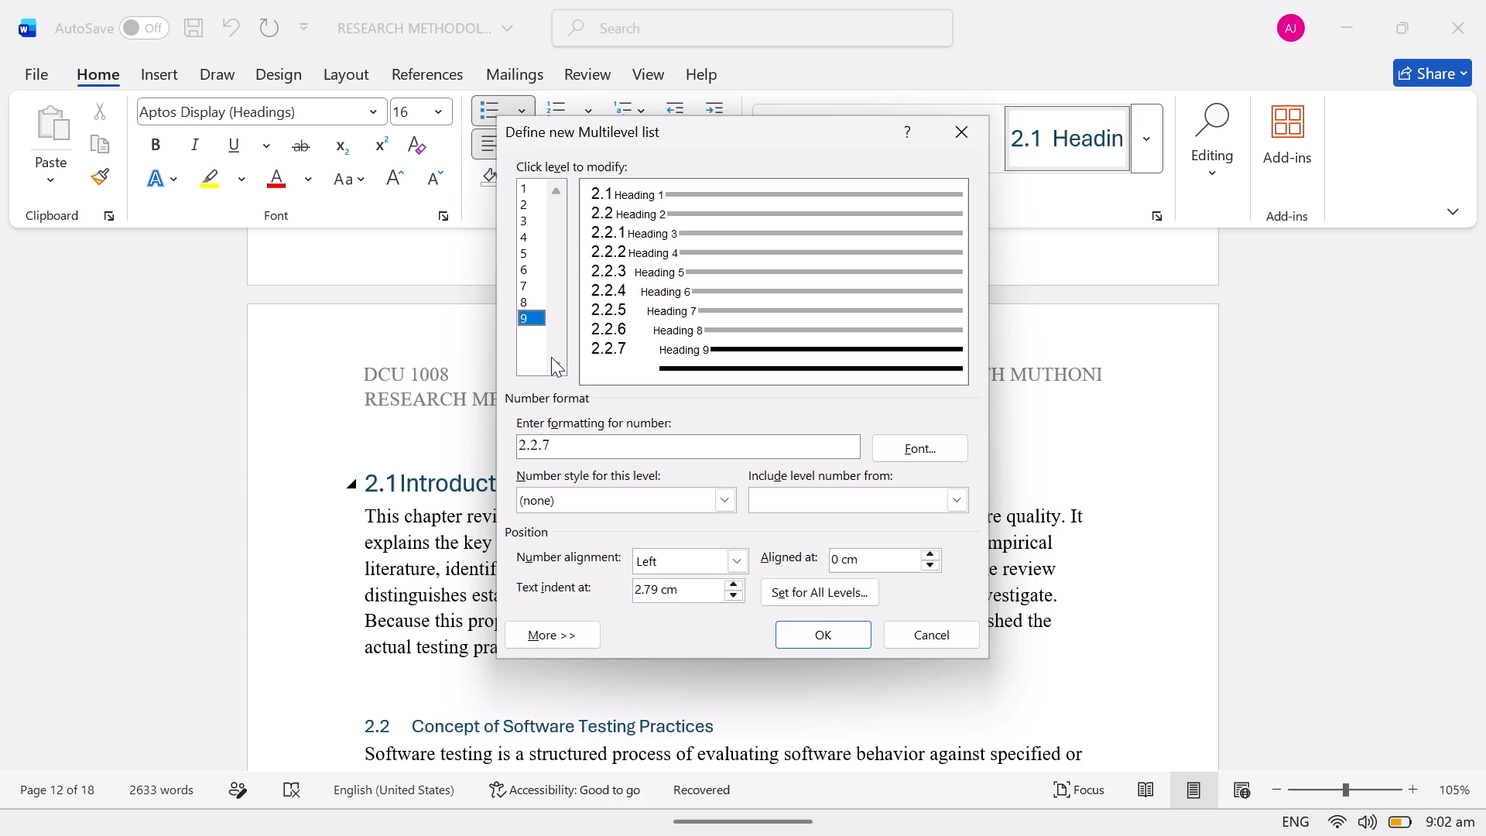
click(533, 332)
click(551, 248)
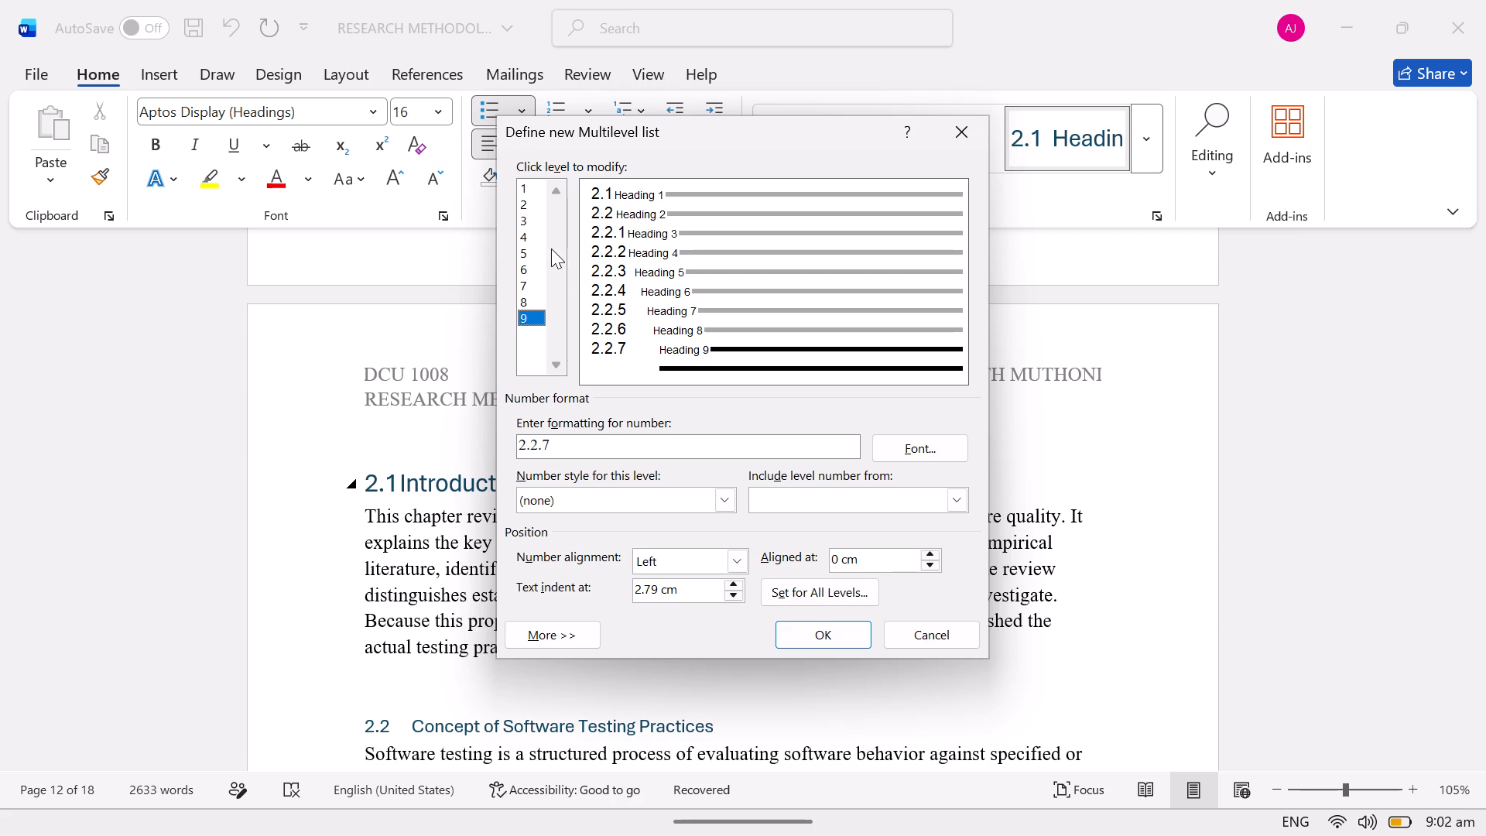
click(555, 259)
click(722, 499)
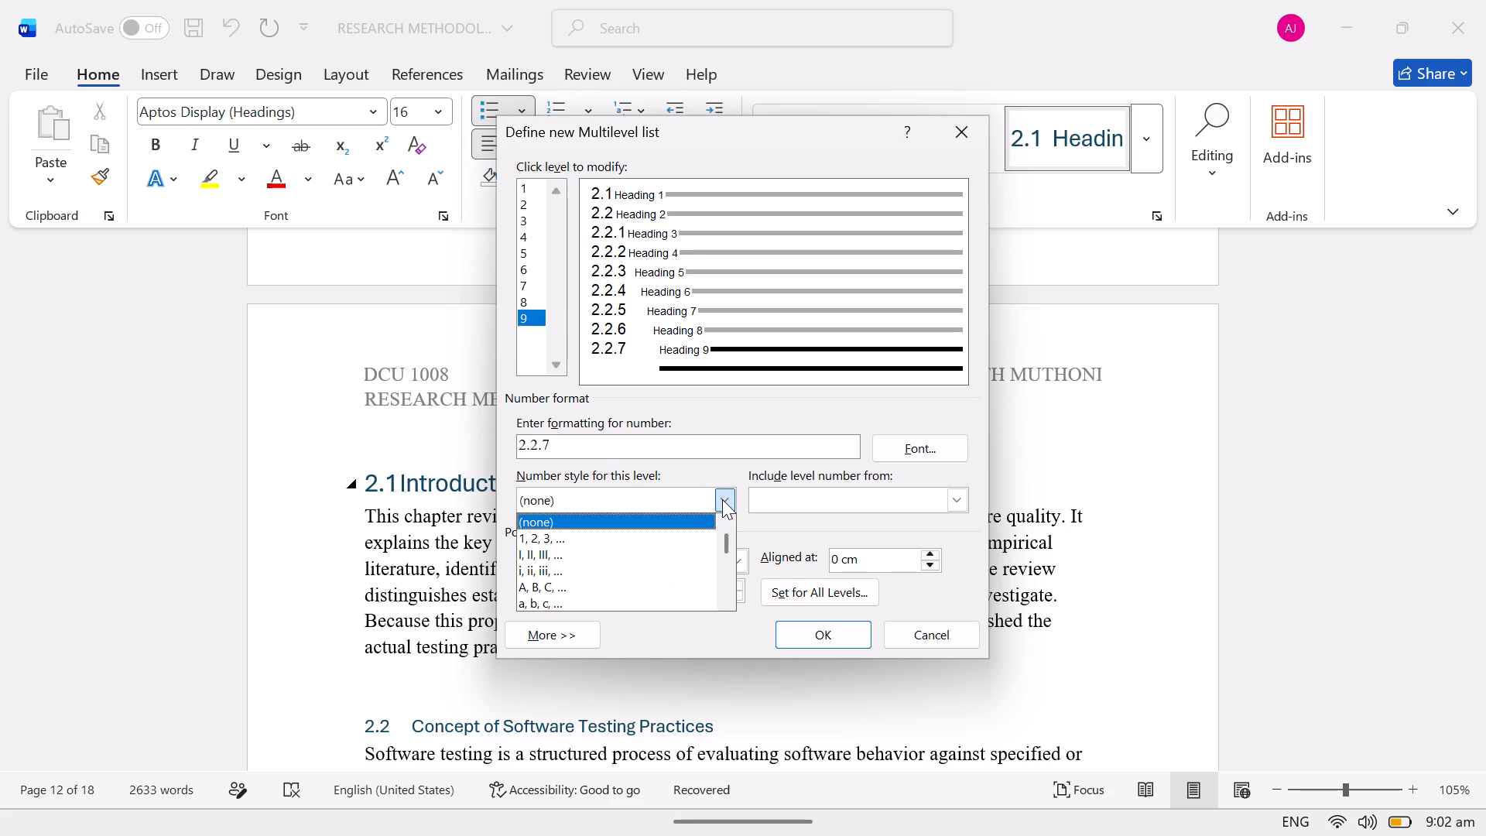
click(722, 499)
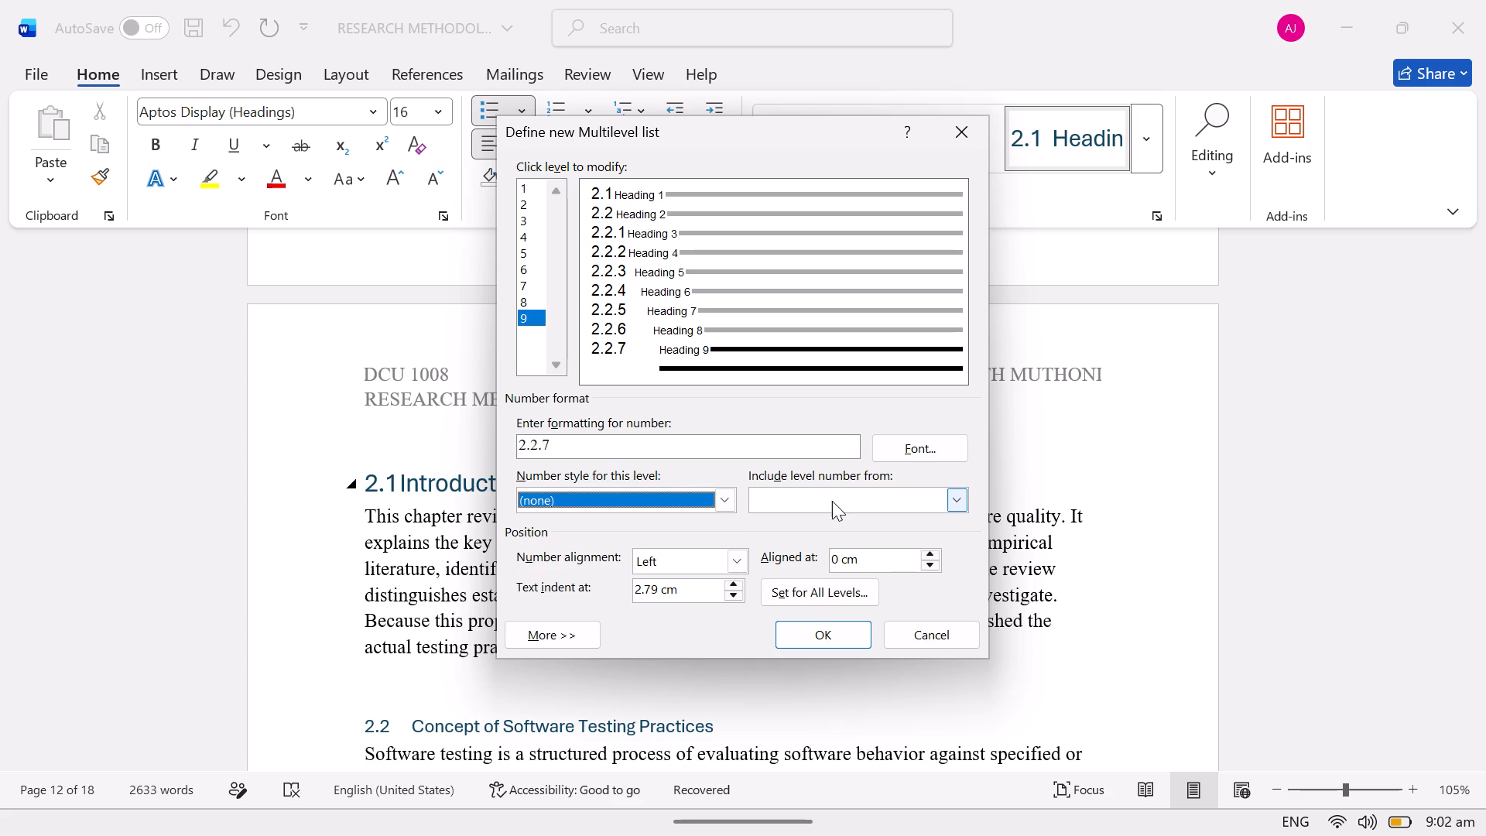
Set the level 9 number font to Times New Roman, bold, size 12.
click(925, 448)
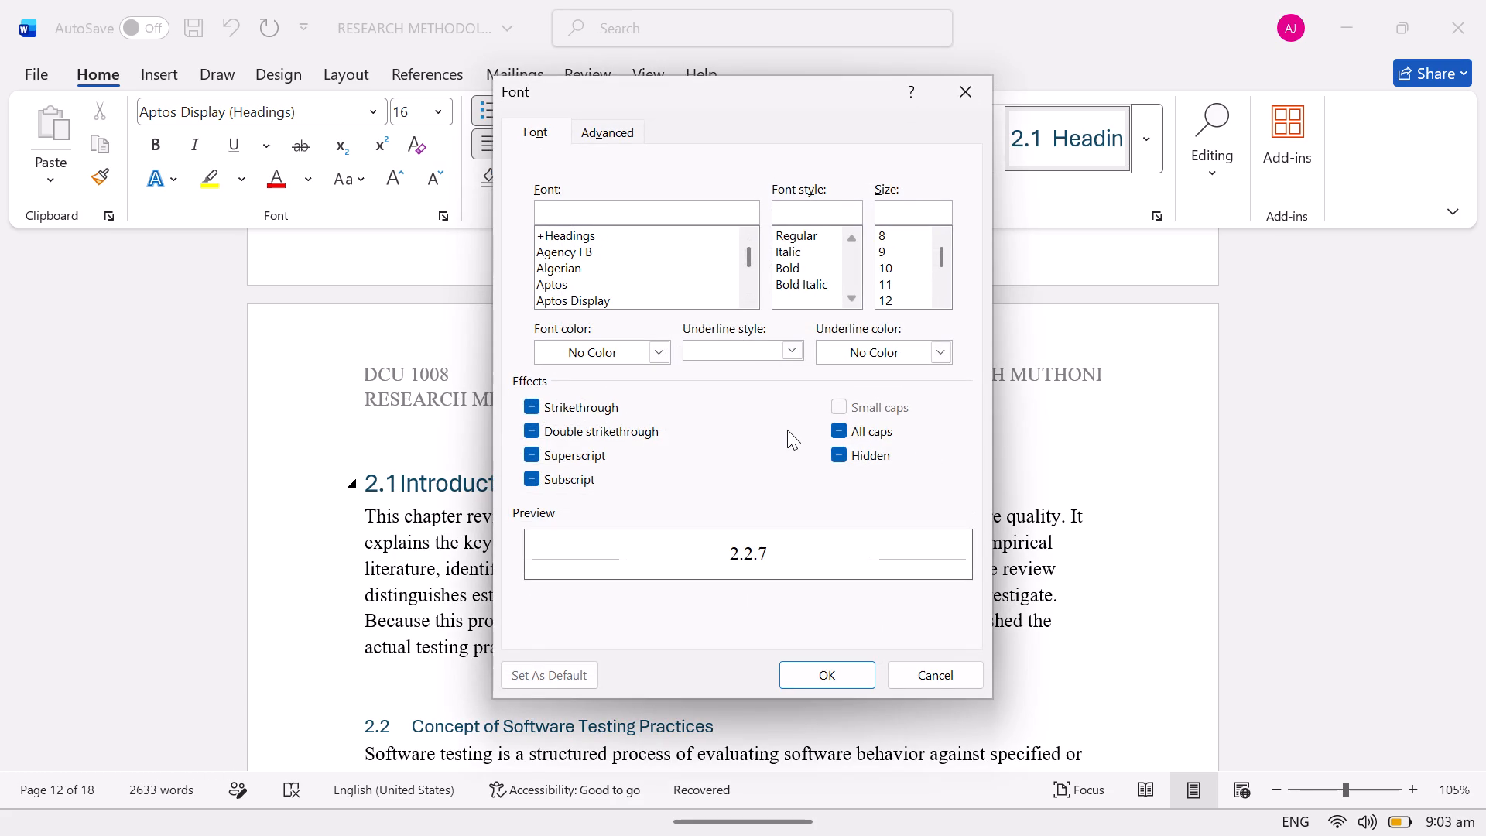
key(t)
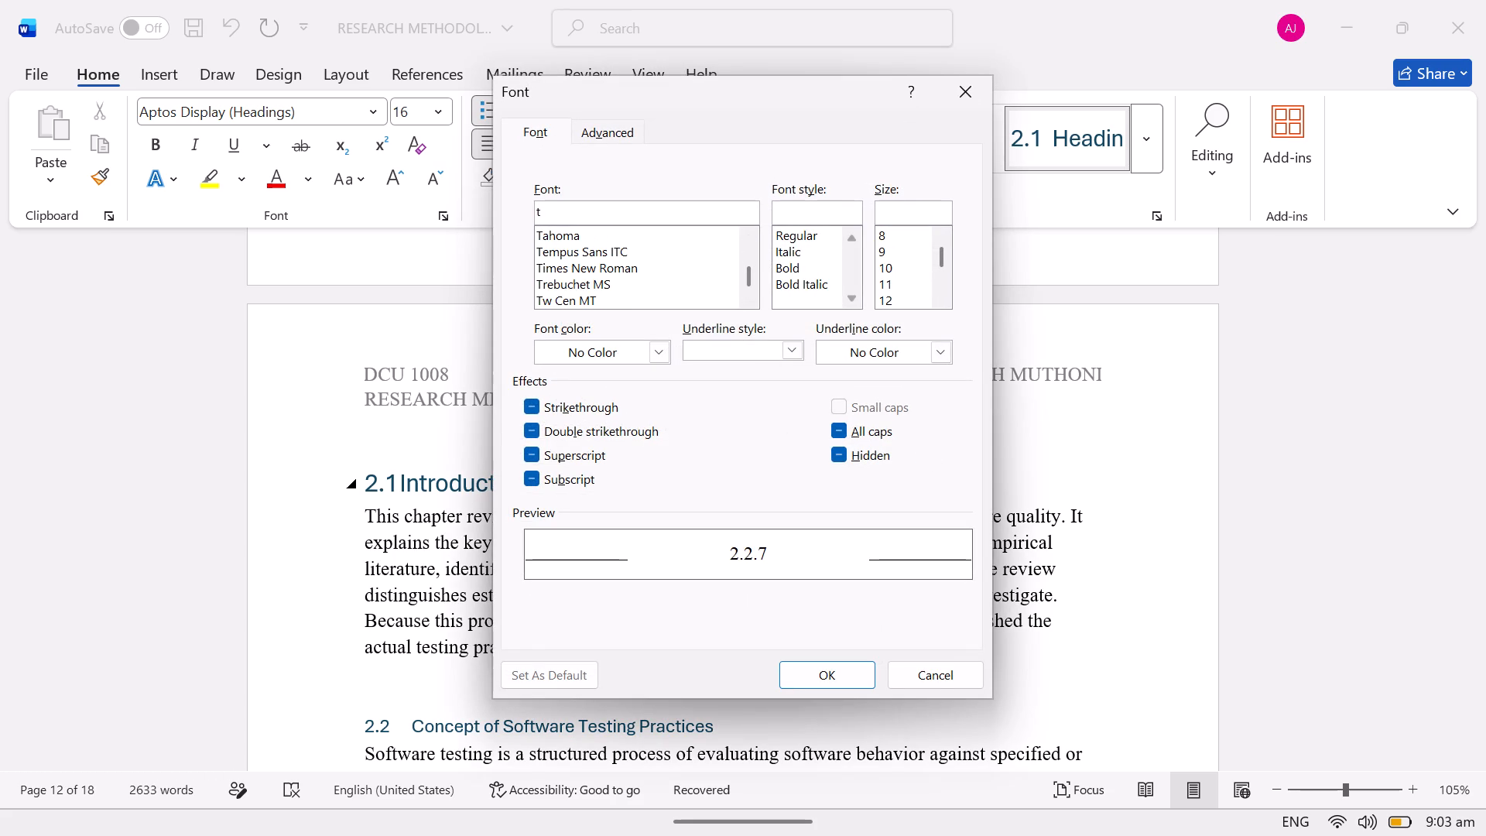
key(i)
text(me)
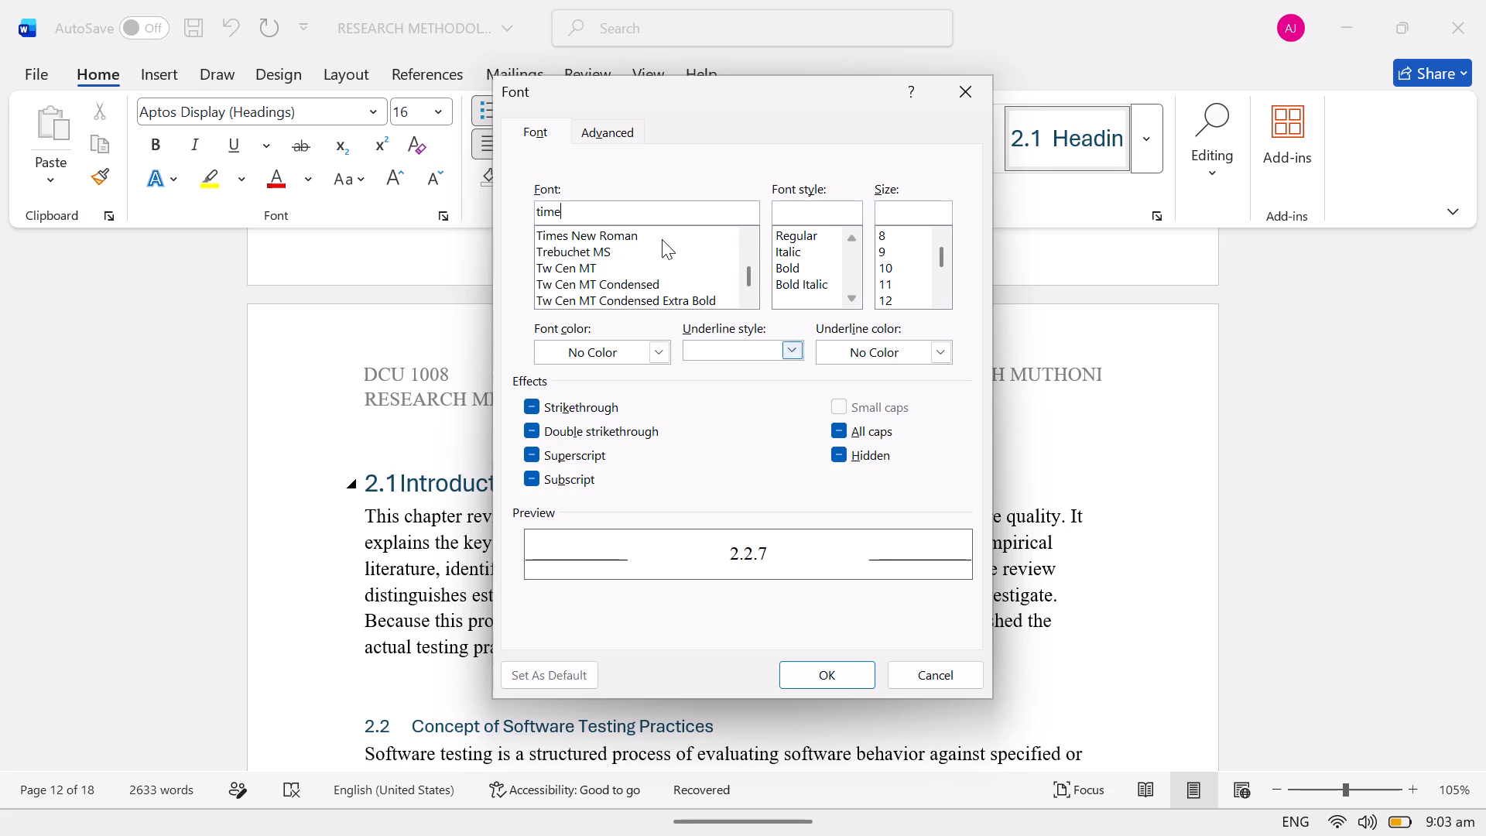
click(653, 232)
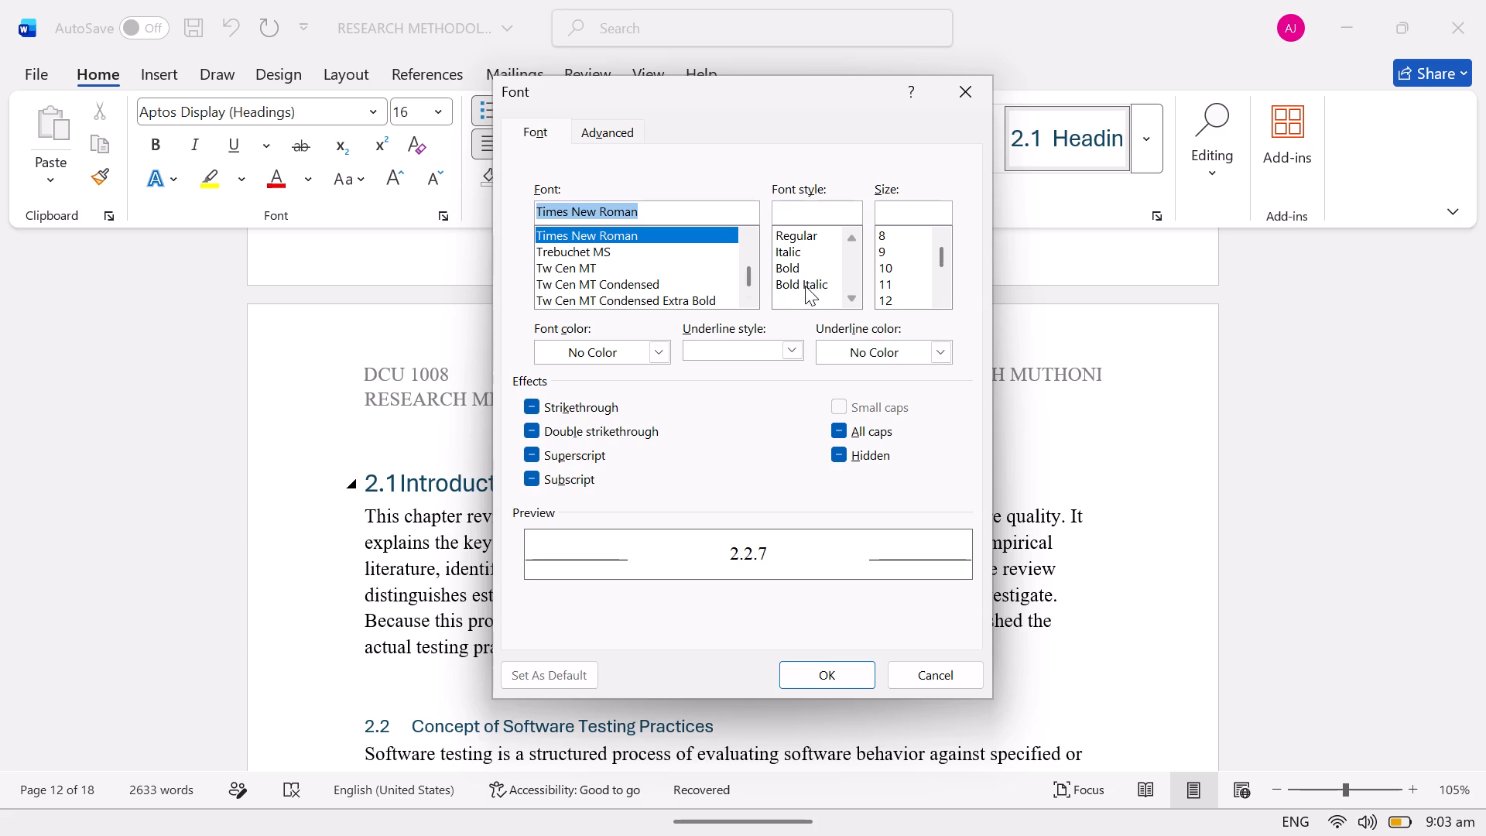
click(892, 299)
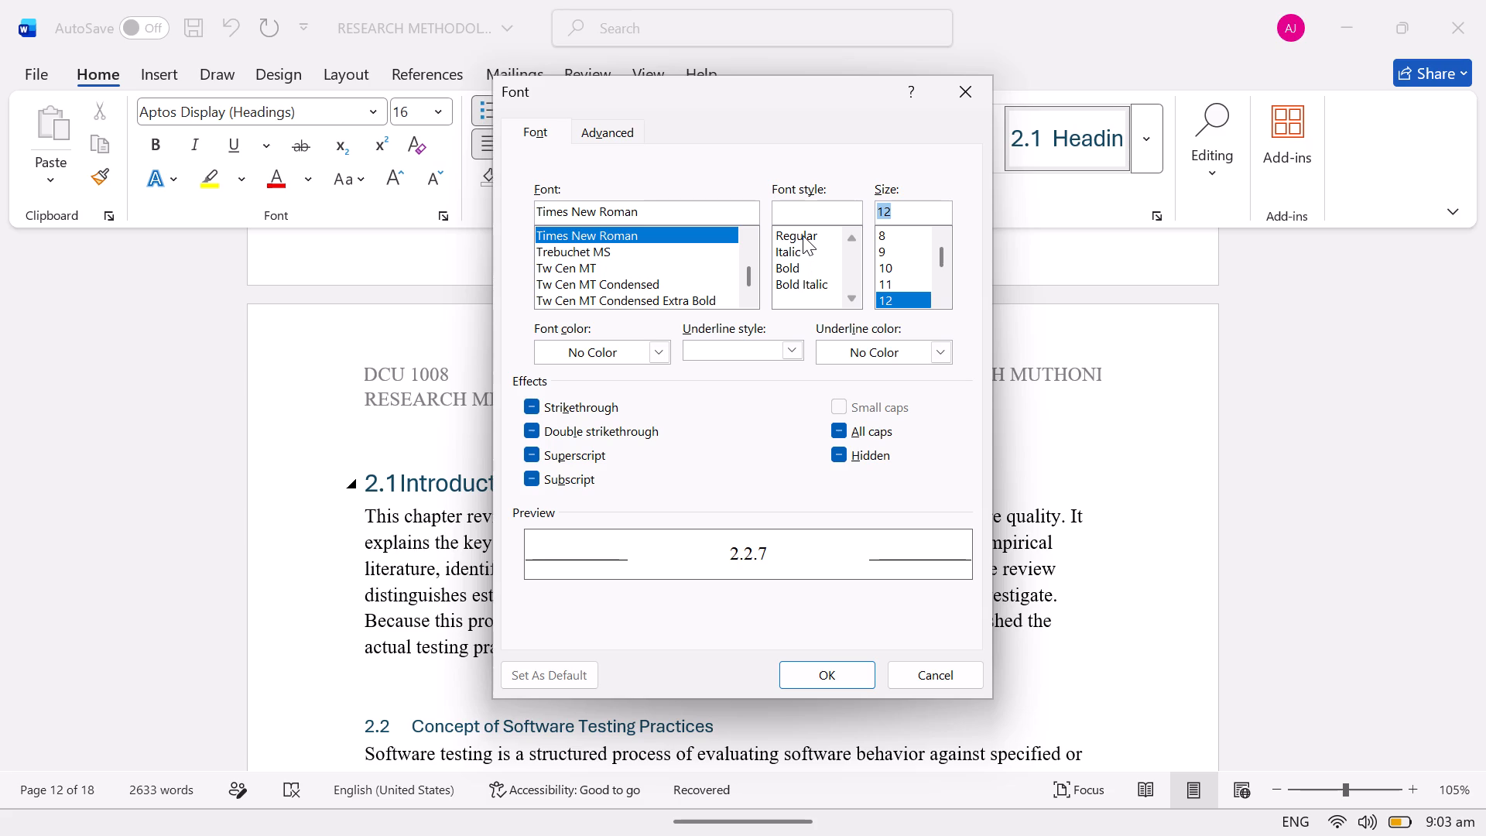
click(779, 267)
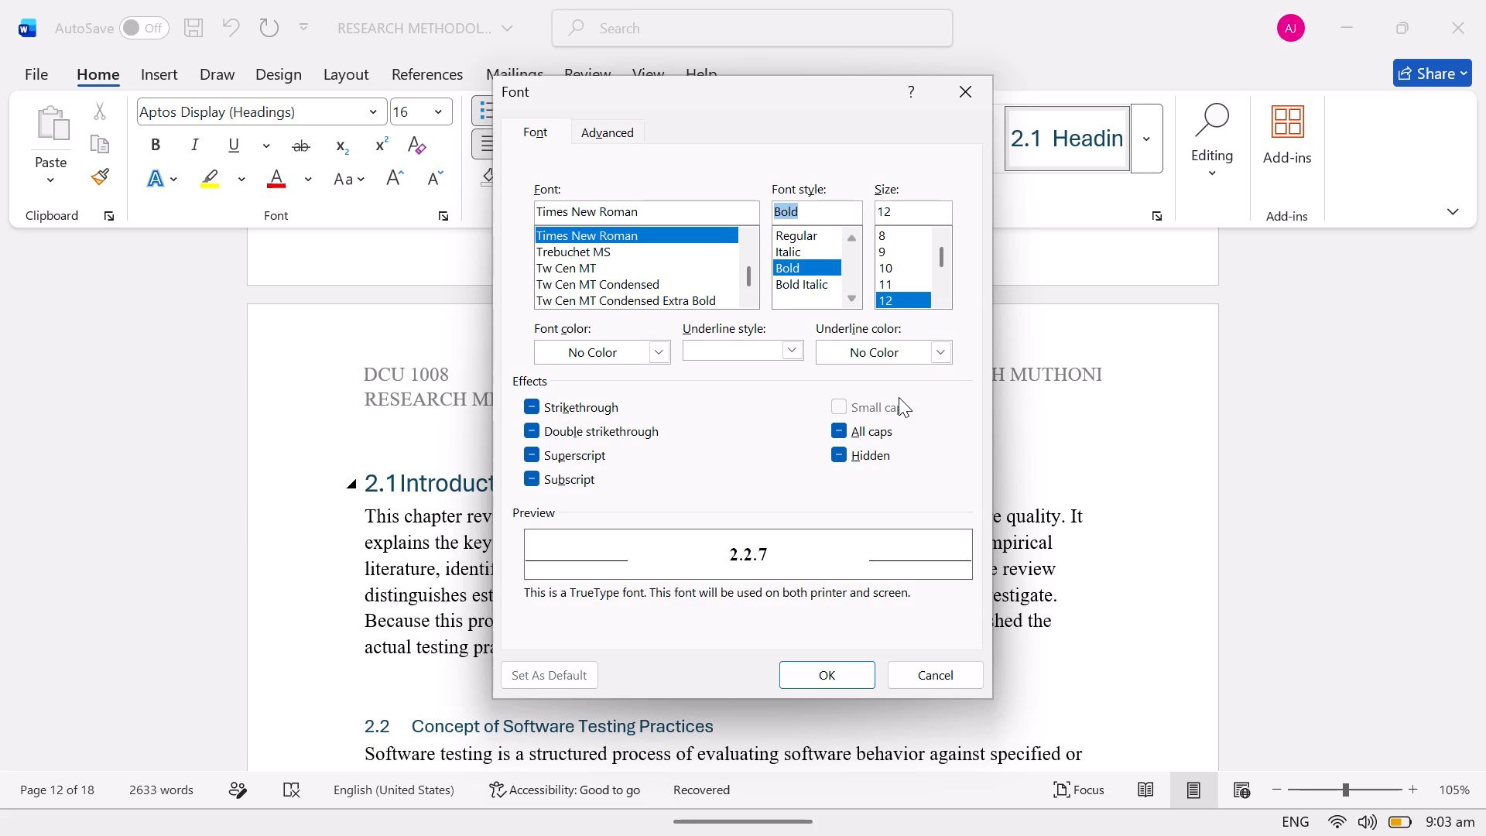
Apply the chosen Times New Roman, bold, size 12 font settings to the level 9 number in the multilevel list.
click(822, 673)
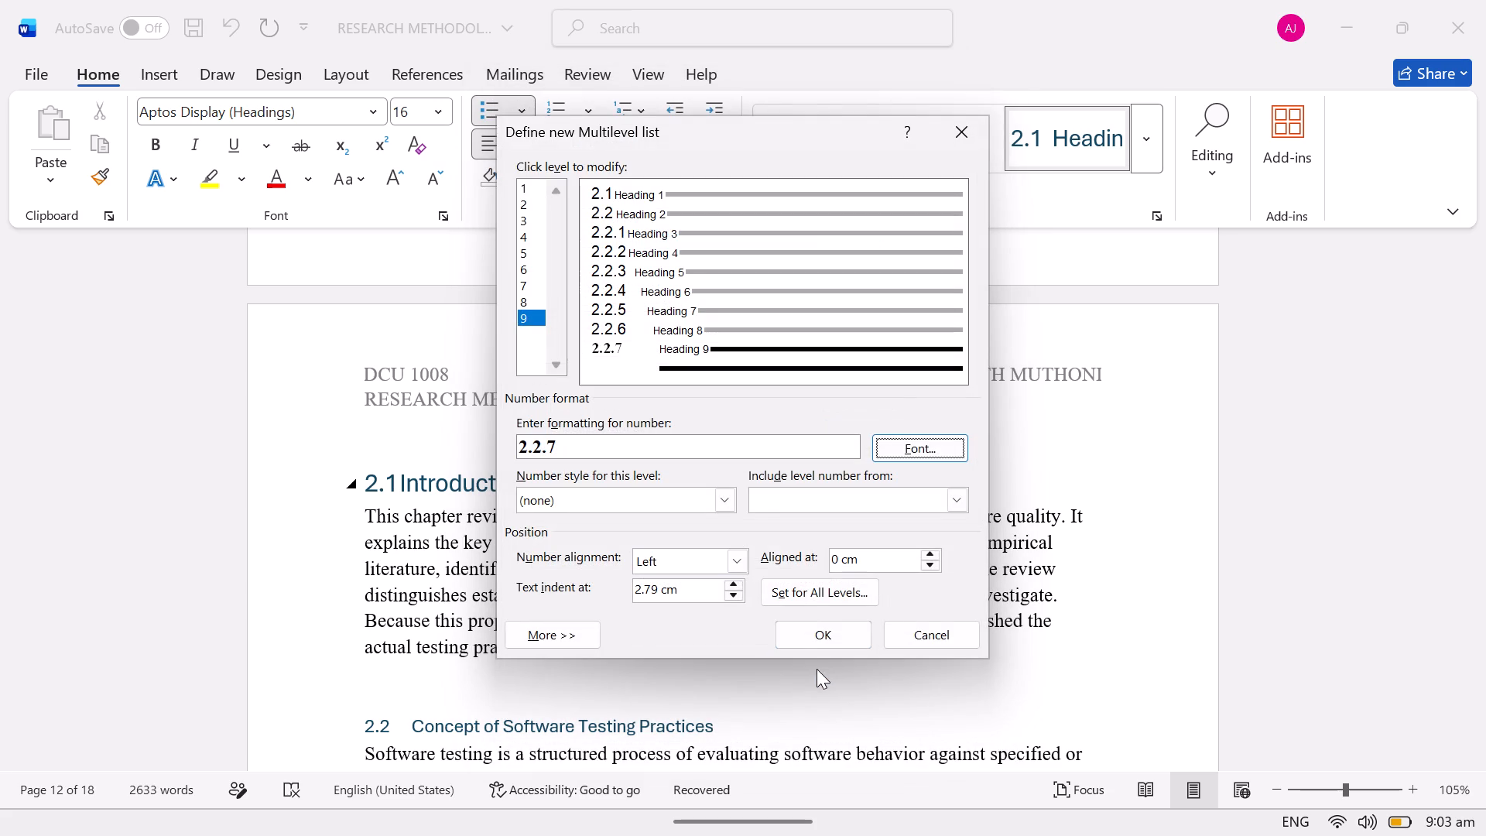
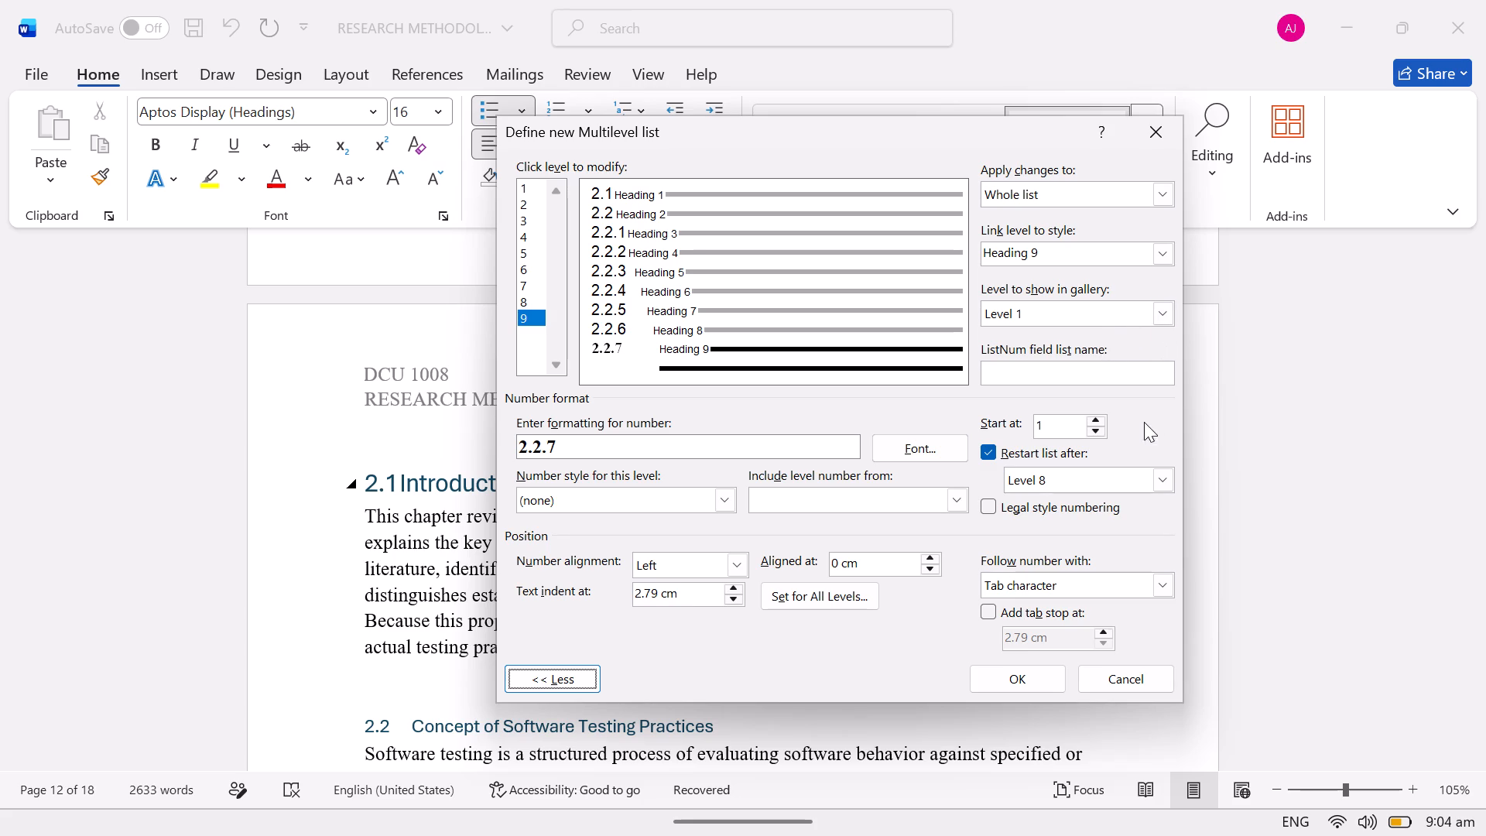
Apply the custom multilevel list definition, numbered 2.1 to 2.2.7, to the Chapter Two headings.
click(1001, 684)
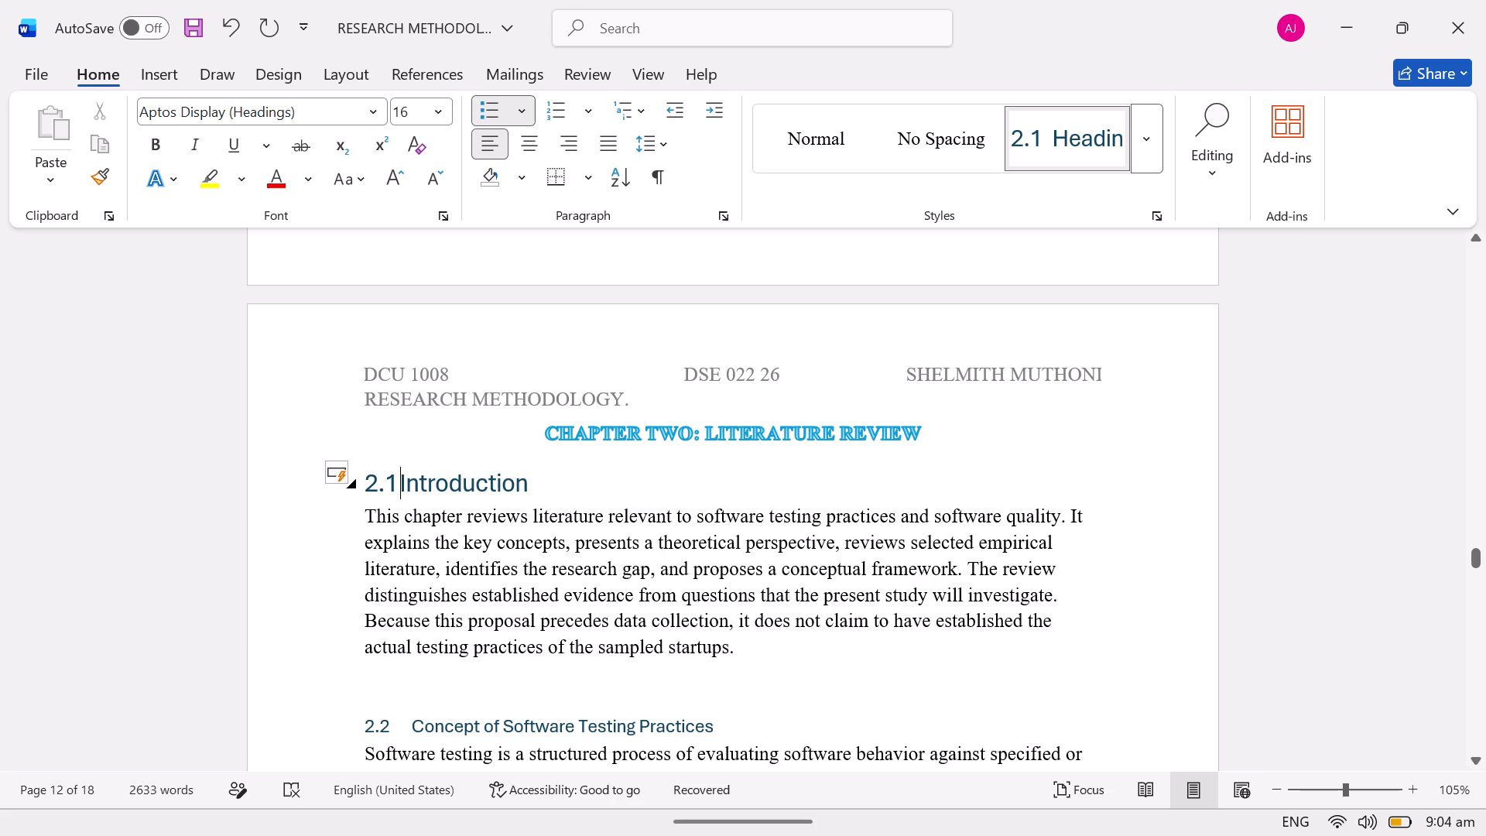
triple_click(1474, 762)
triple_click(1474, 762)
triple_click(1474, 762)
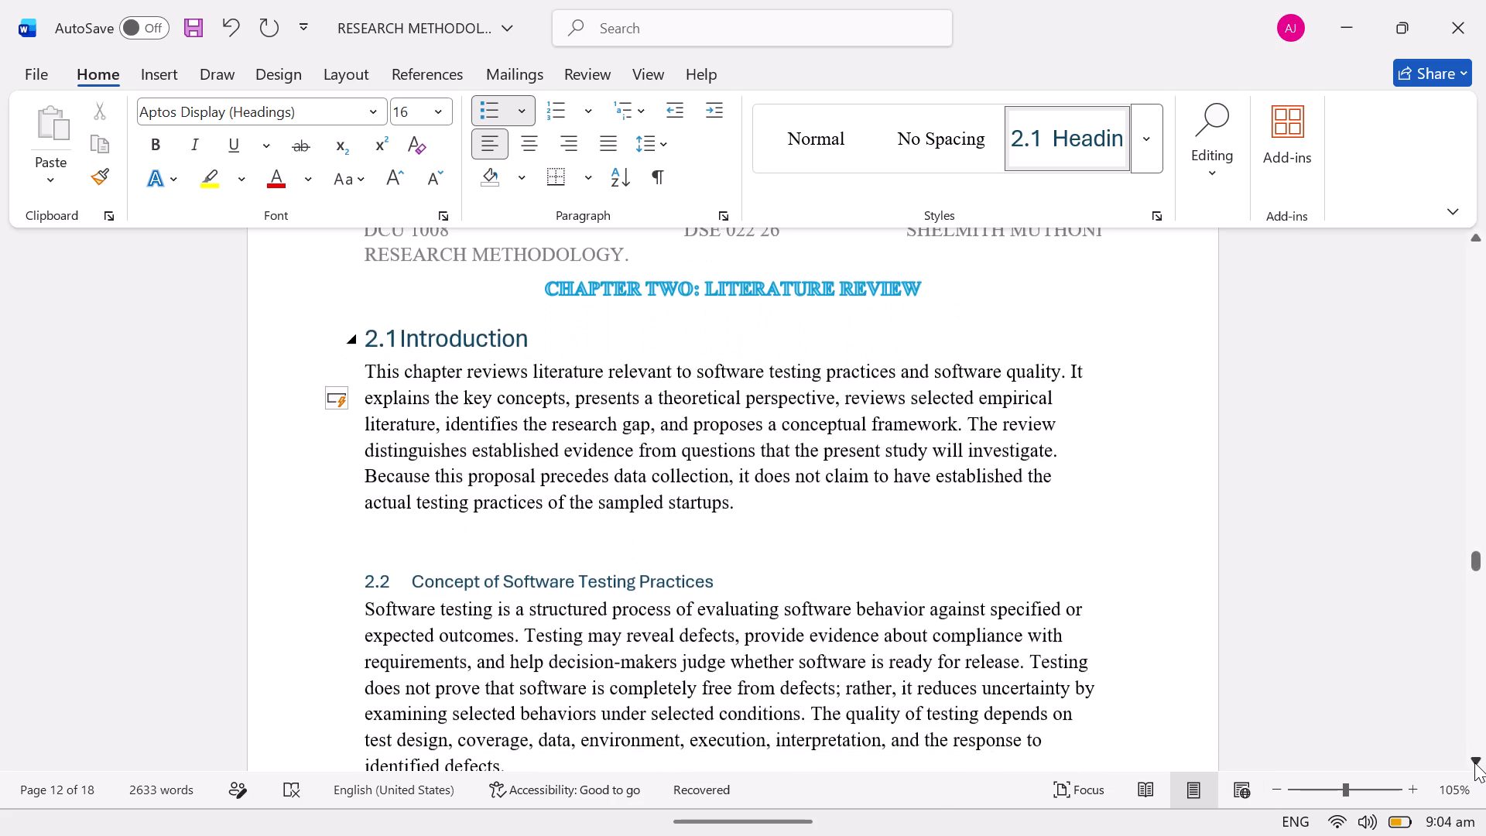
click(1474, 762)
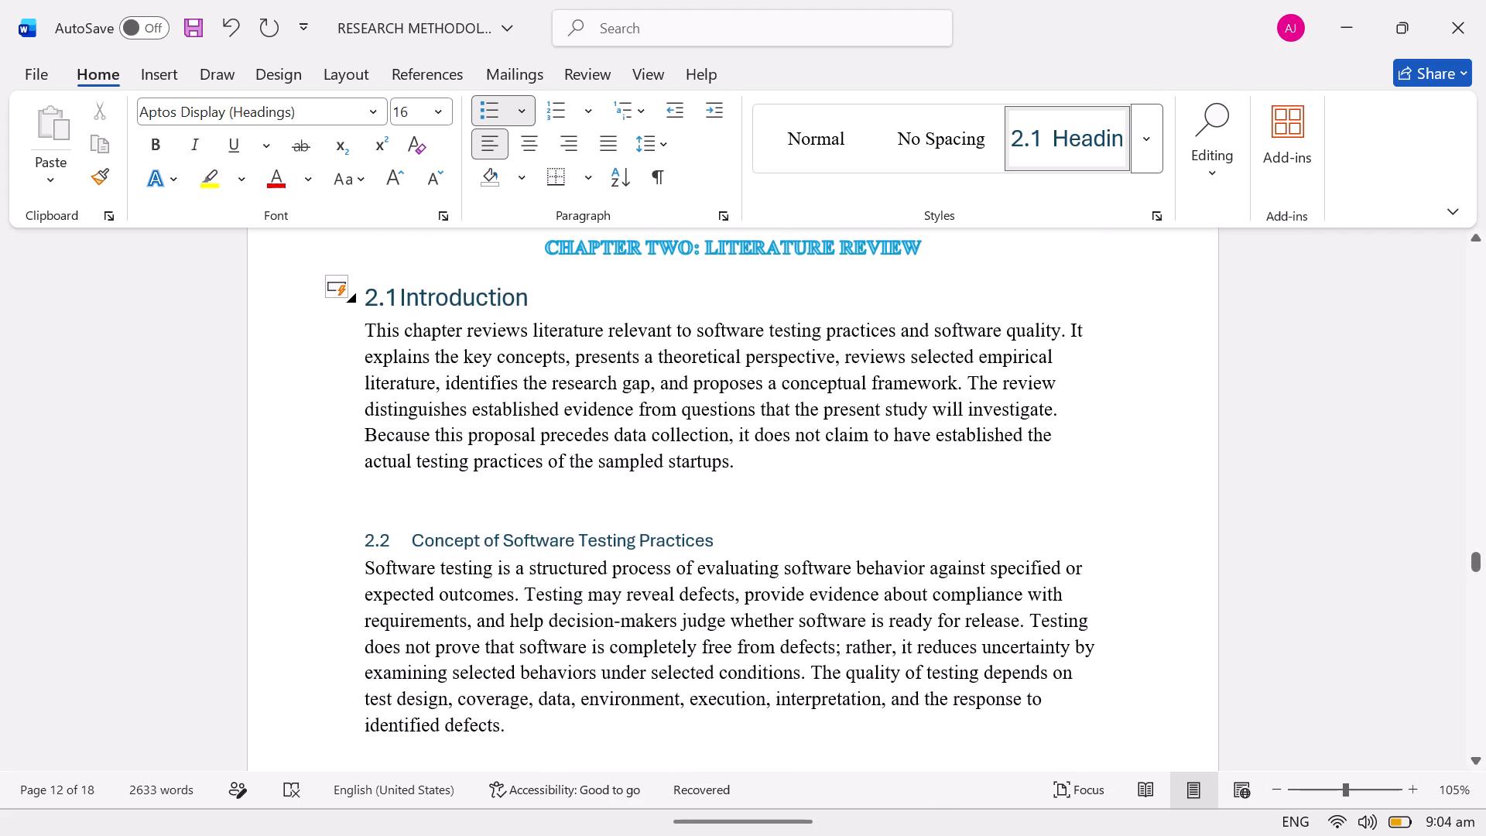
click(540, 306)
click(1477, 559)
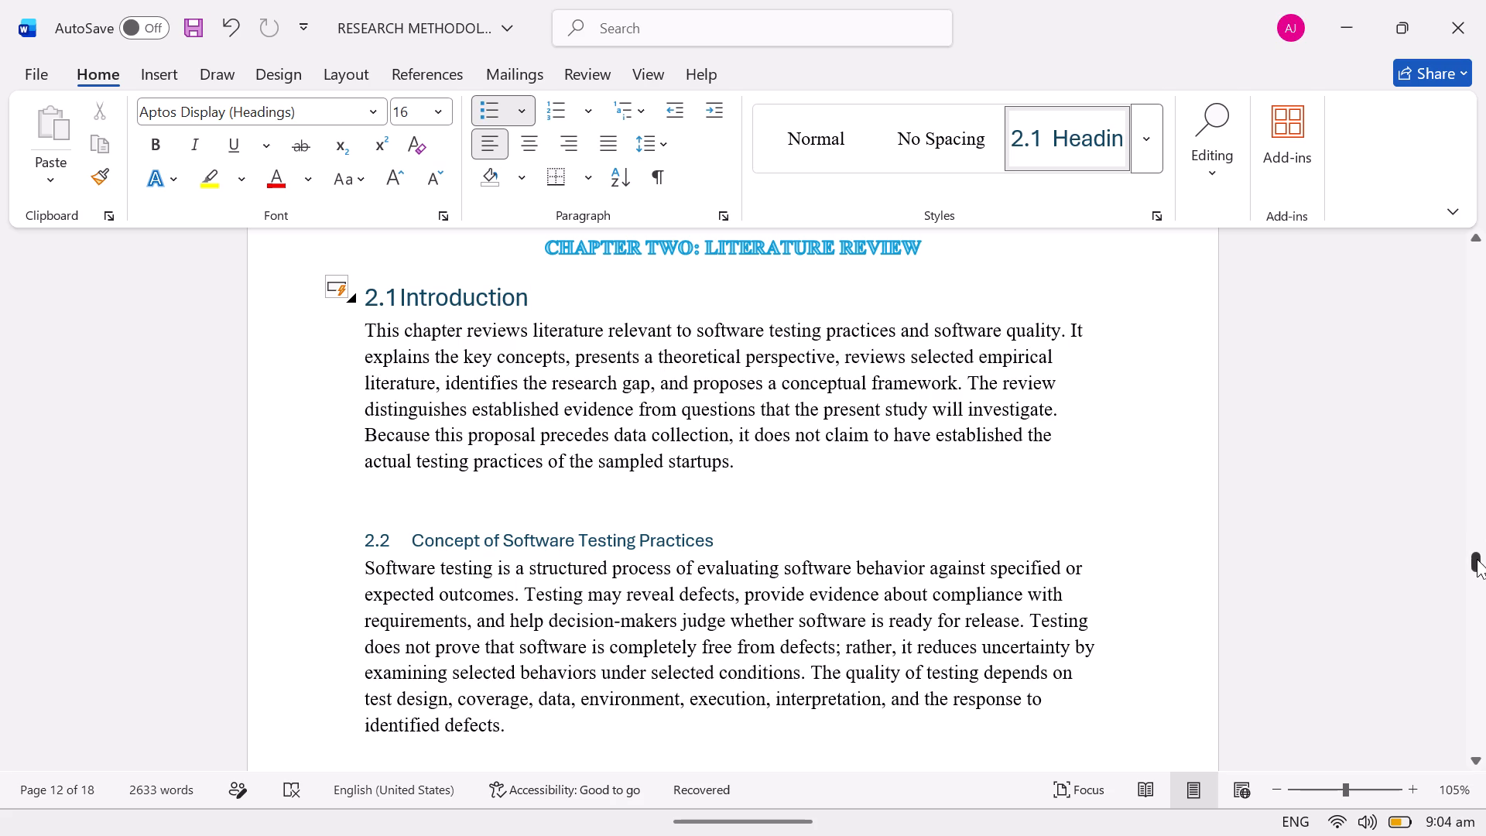
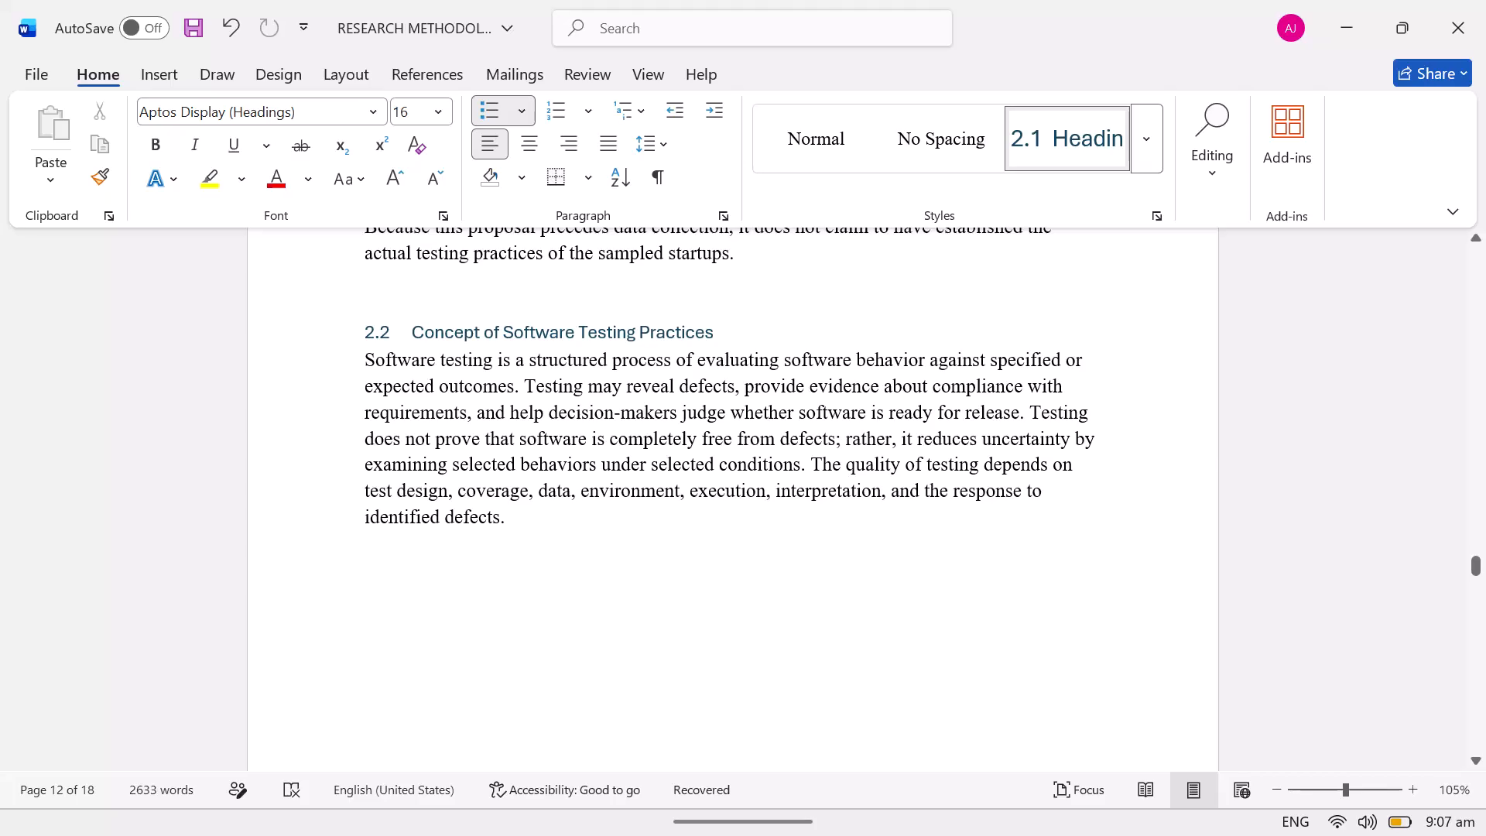
Below the Concept of Software Testing Practices paragraph, add the subheading "Unit testing" in the Heading 3 style, followed by a new body line.
click(574, 530)
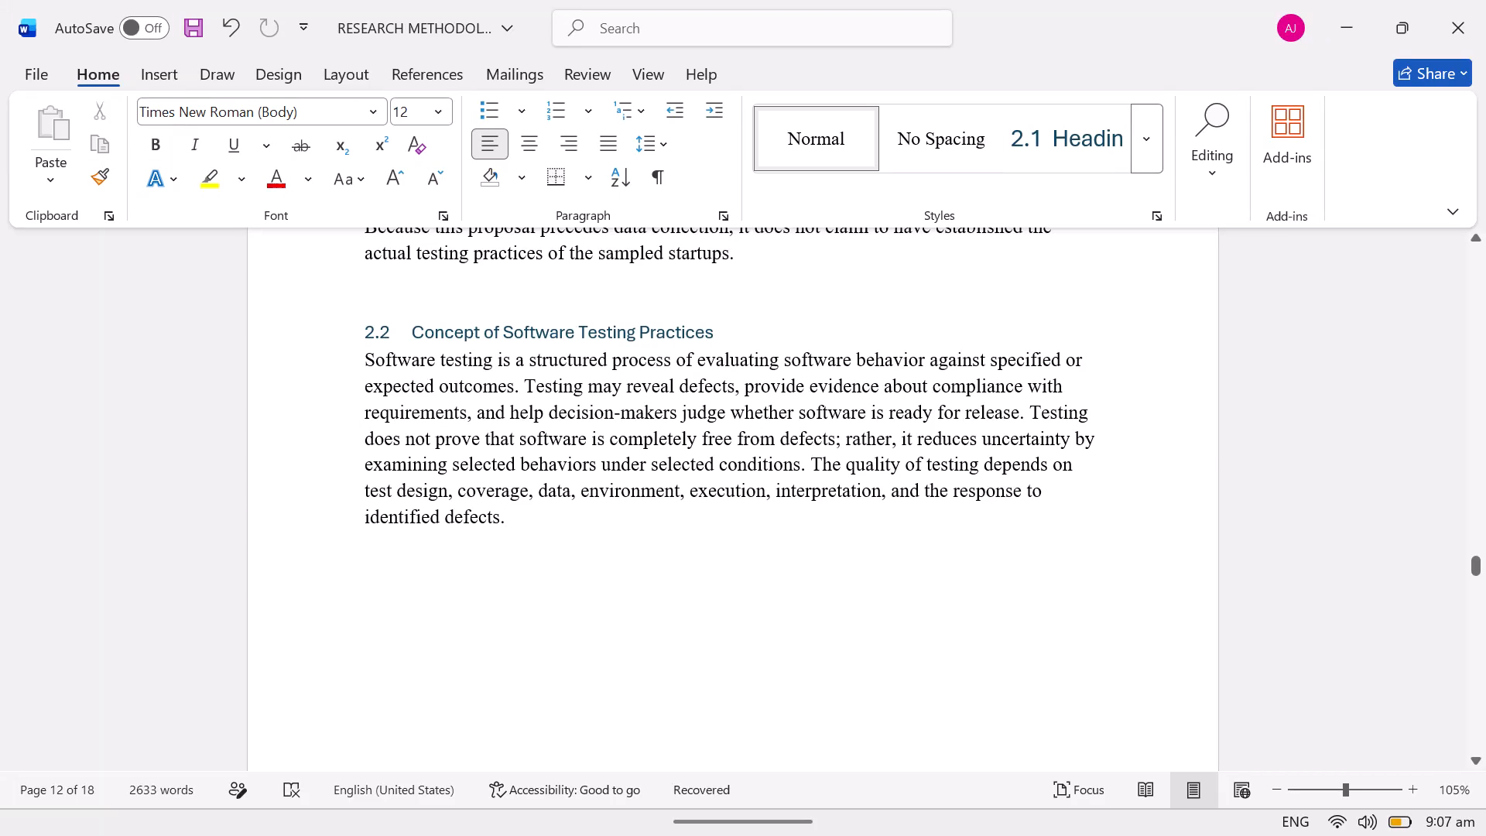
key(Return)
key(Return)
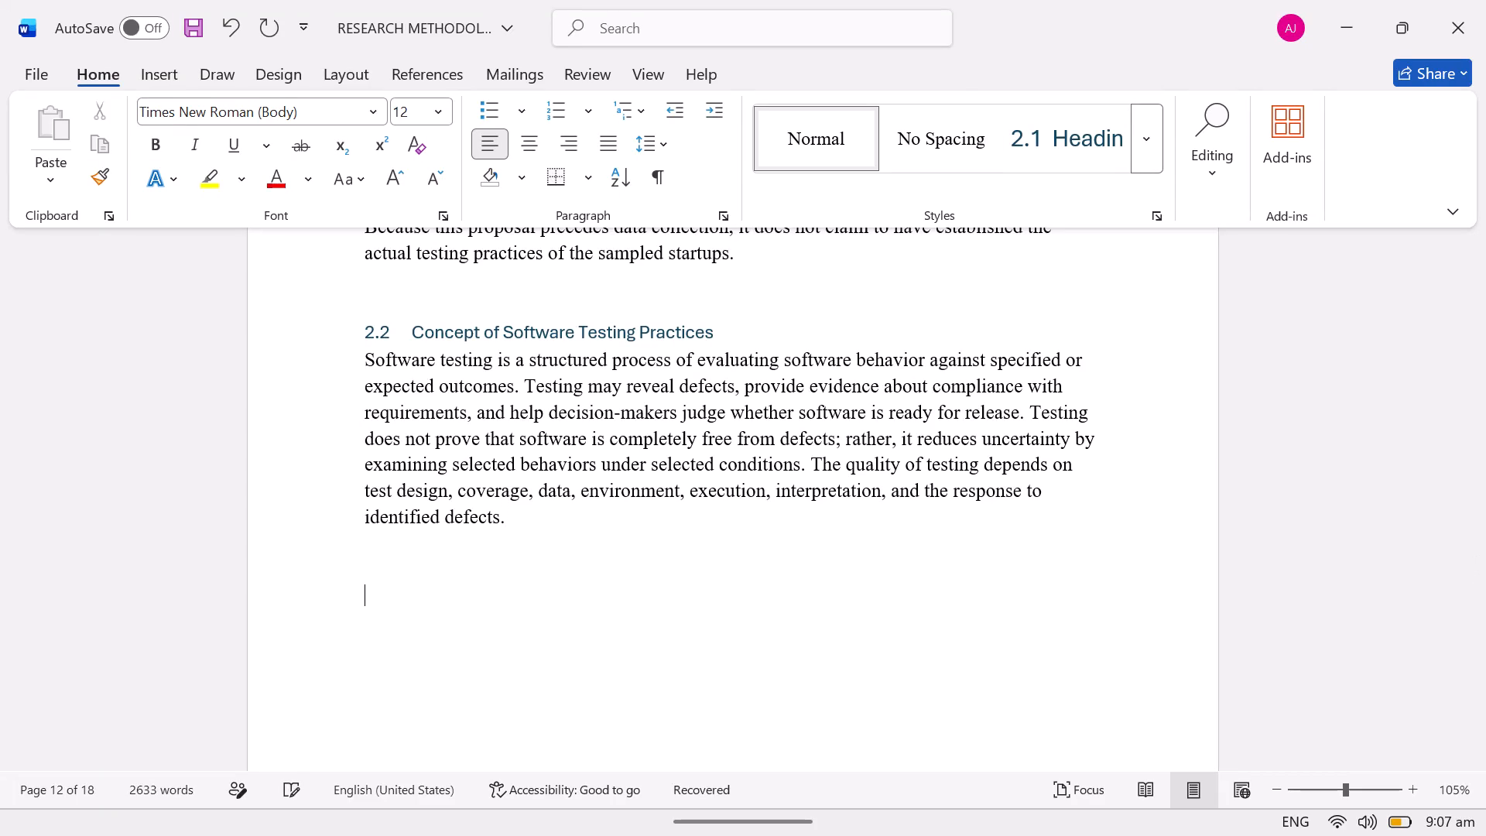
click(1136, 130)
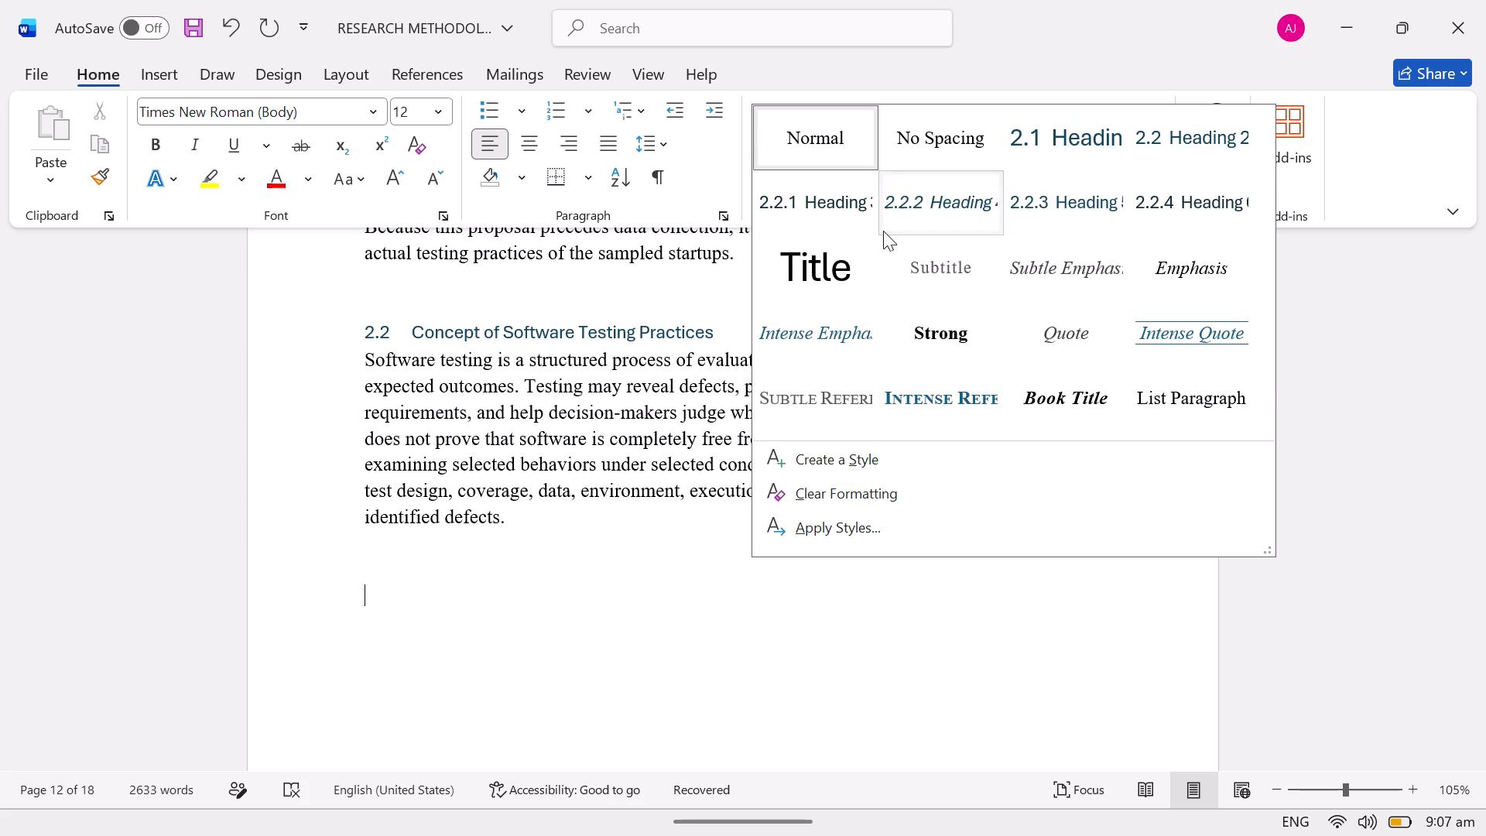
click(813, 223)
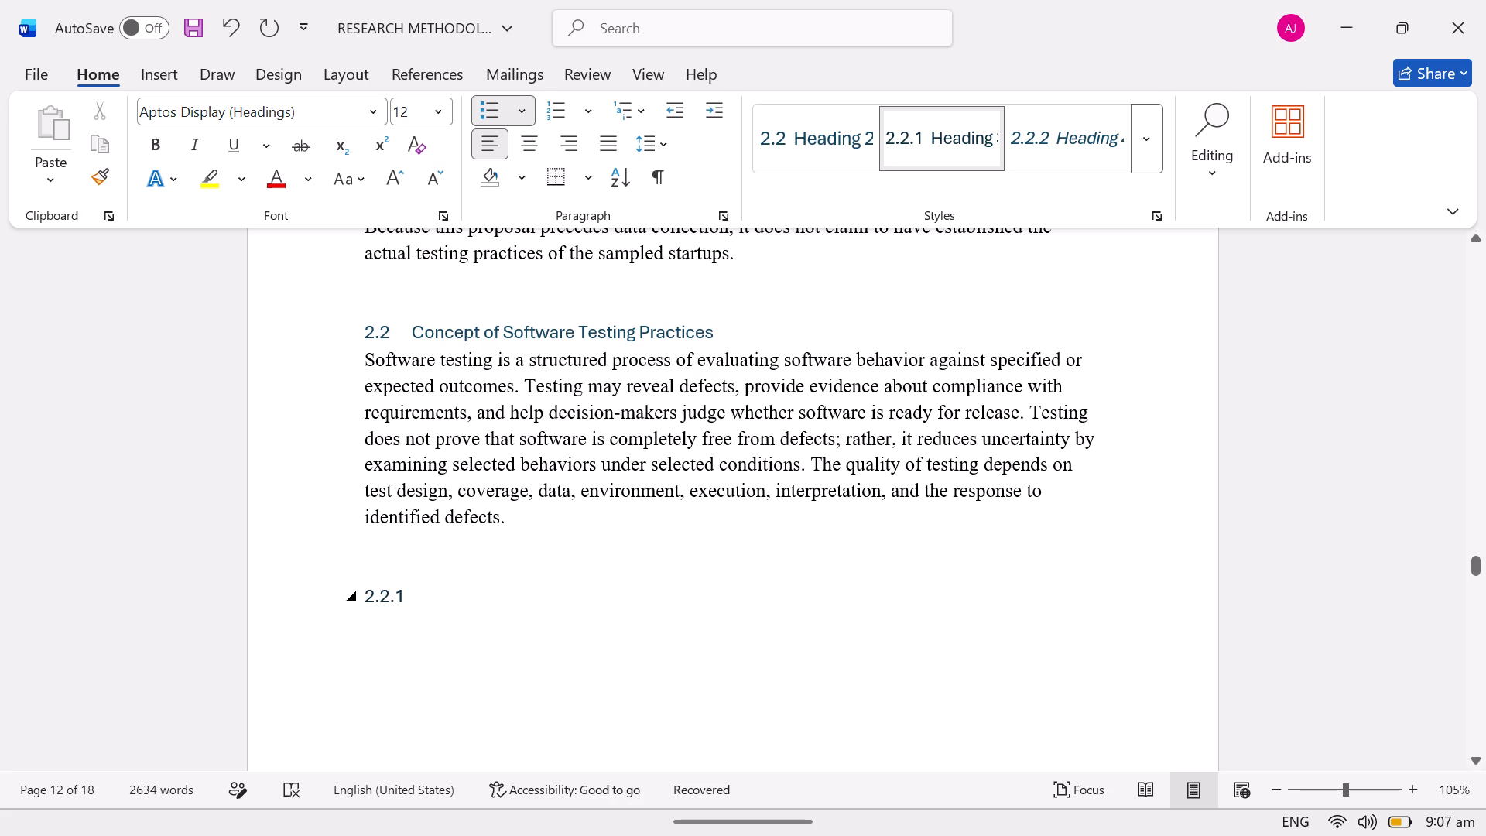
key(shift+u)
text(ni)
text(t)
key(space)
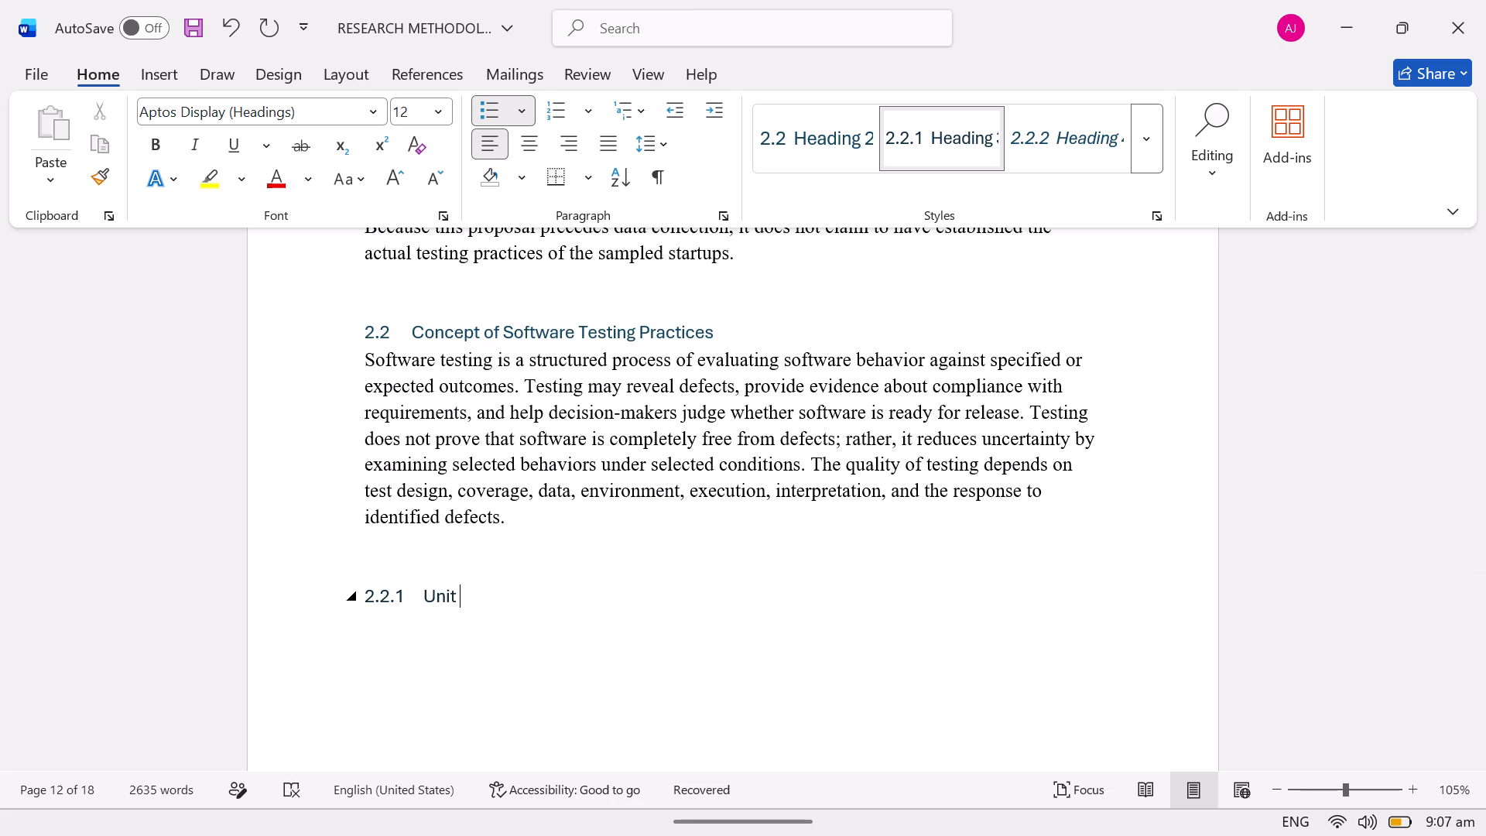
text(test)
text(ing)
key(Return)
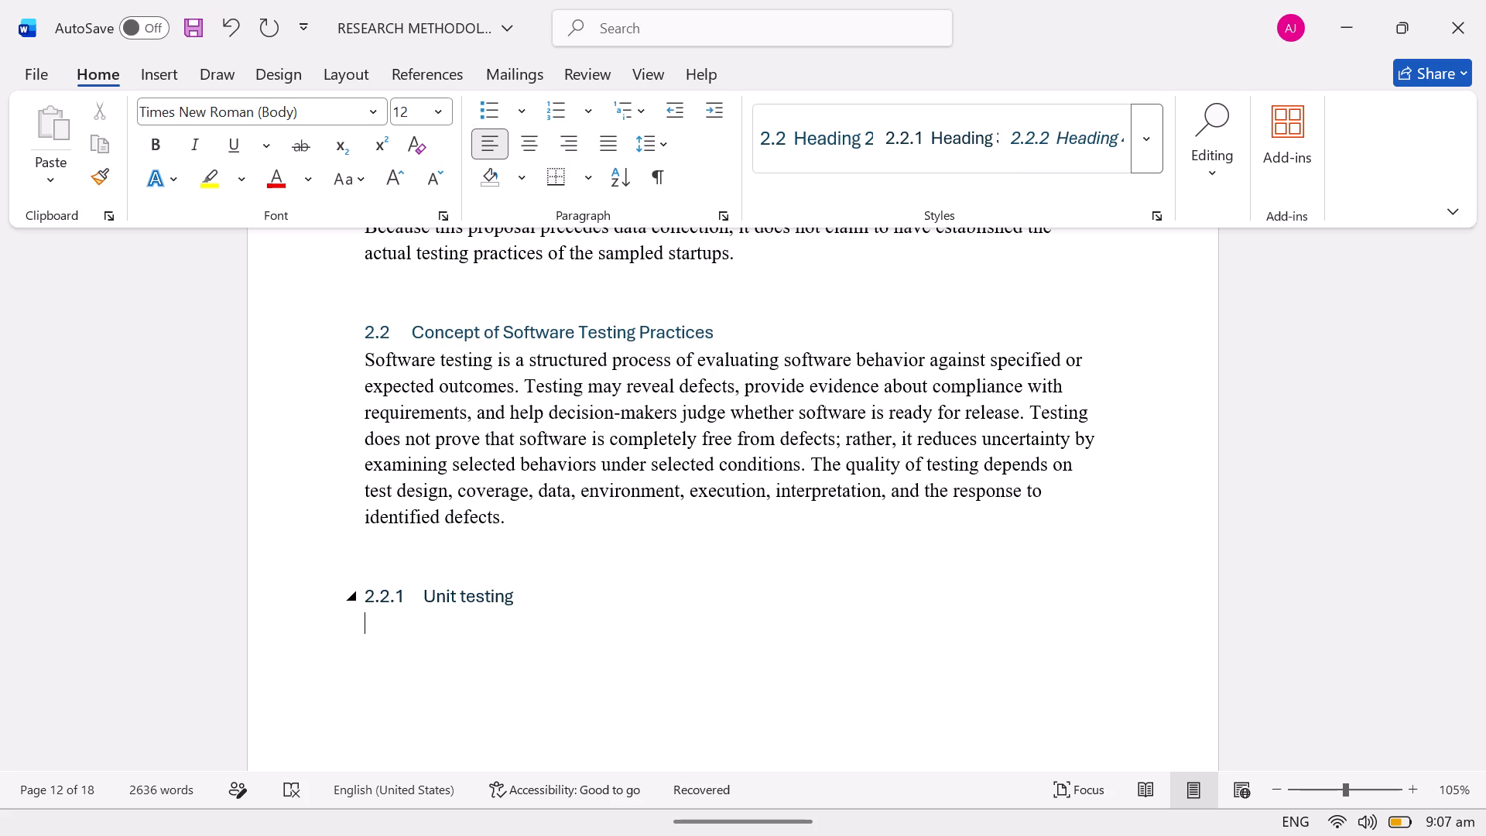
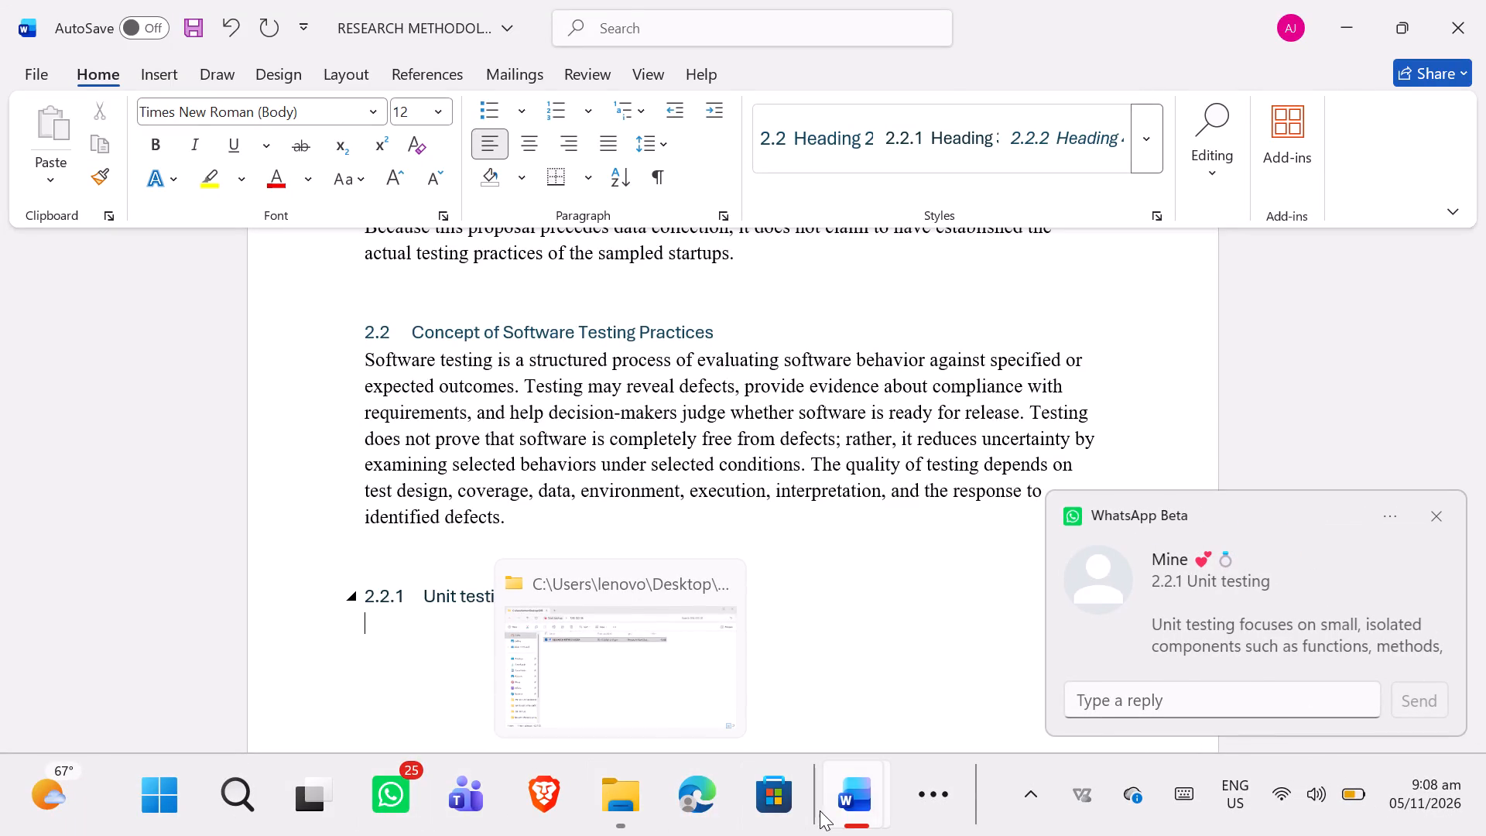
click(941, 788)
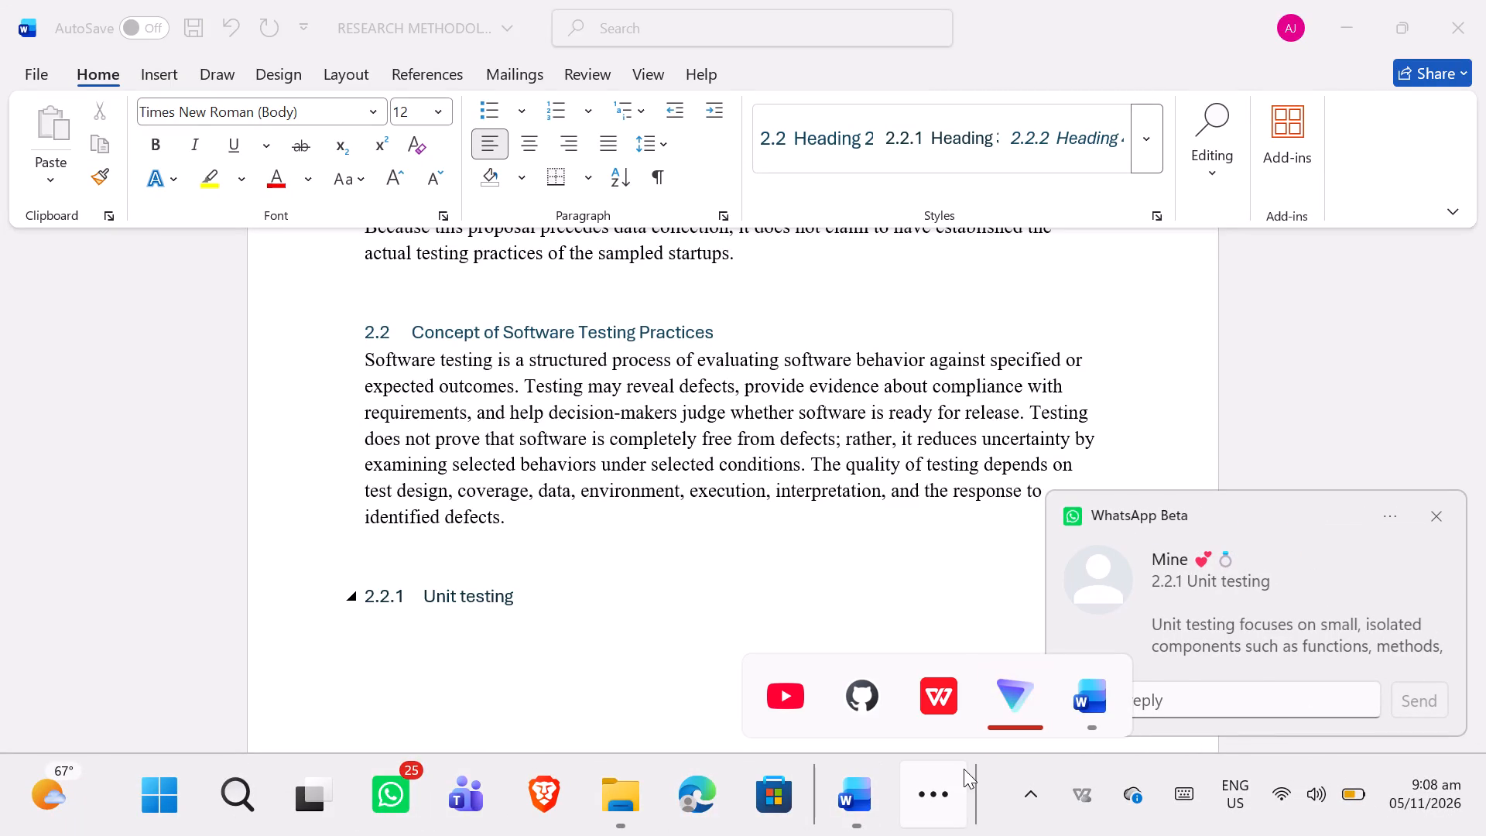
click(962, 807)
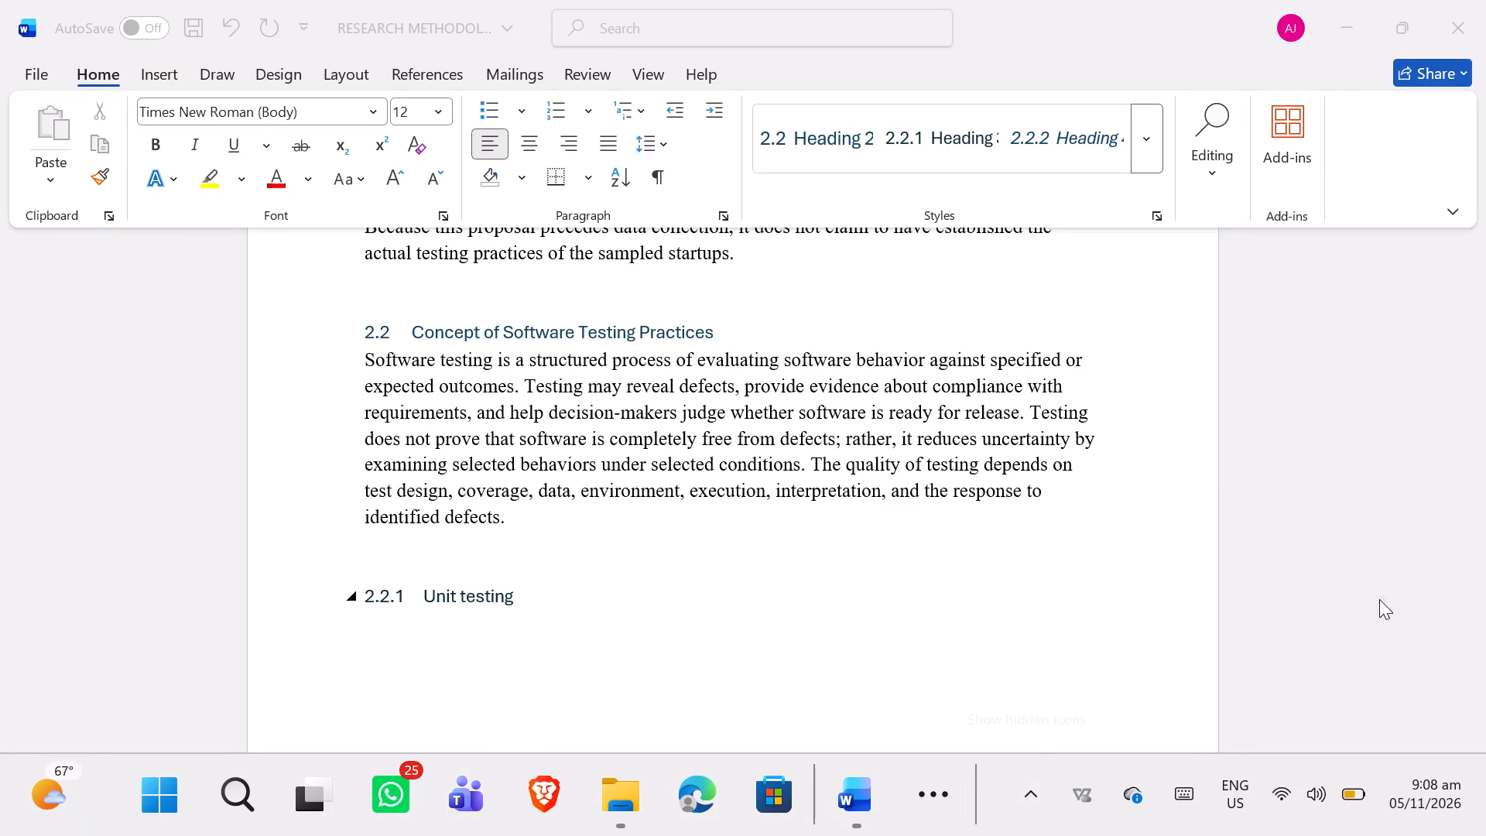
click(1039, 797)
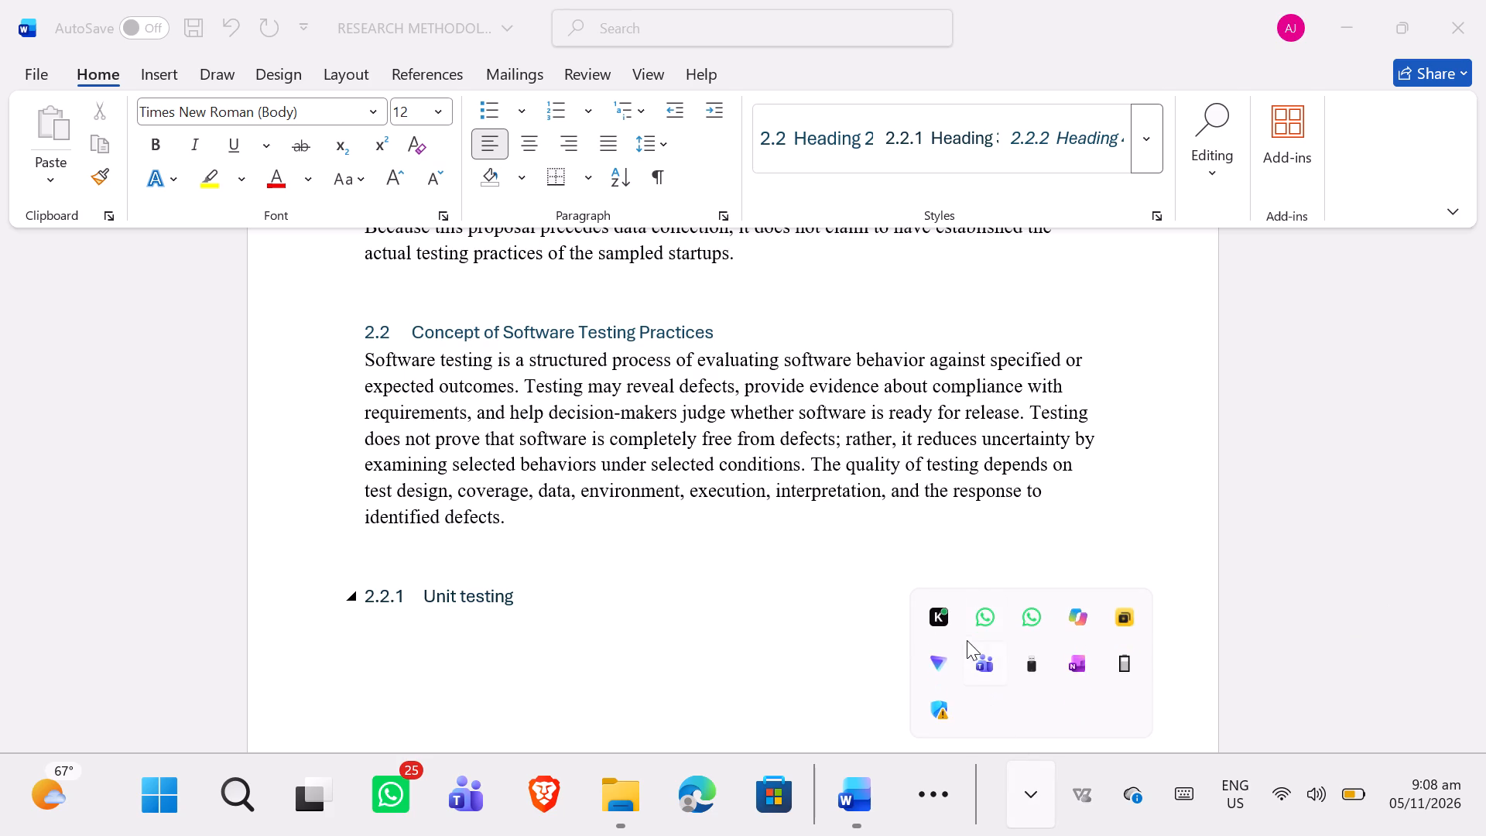
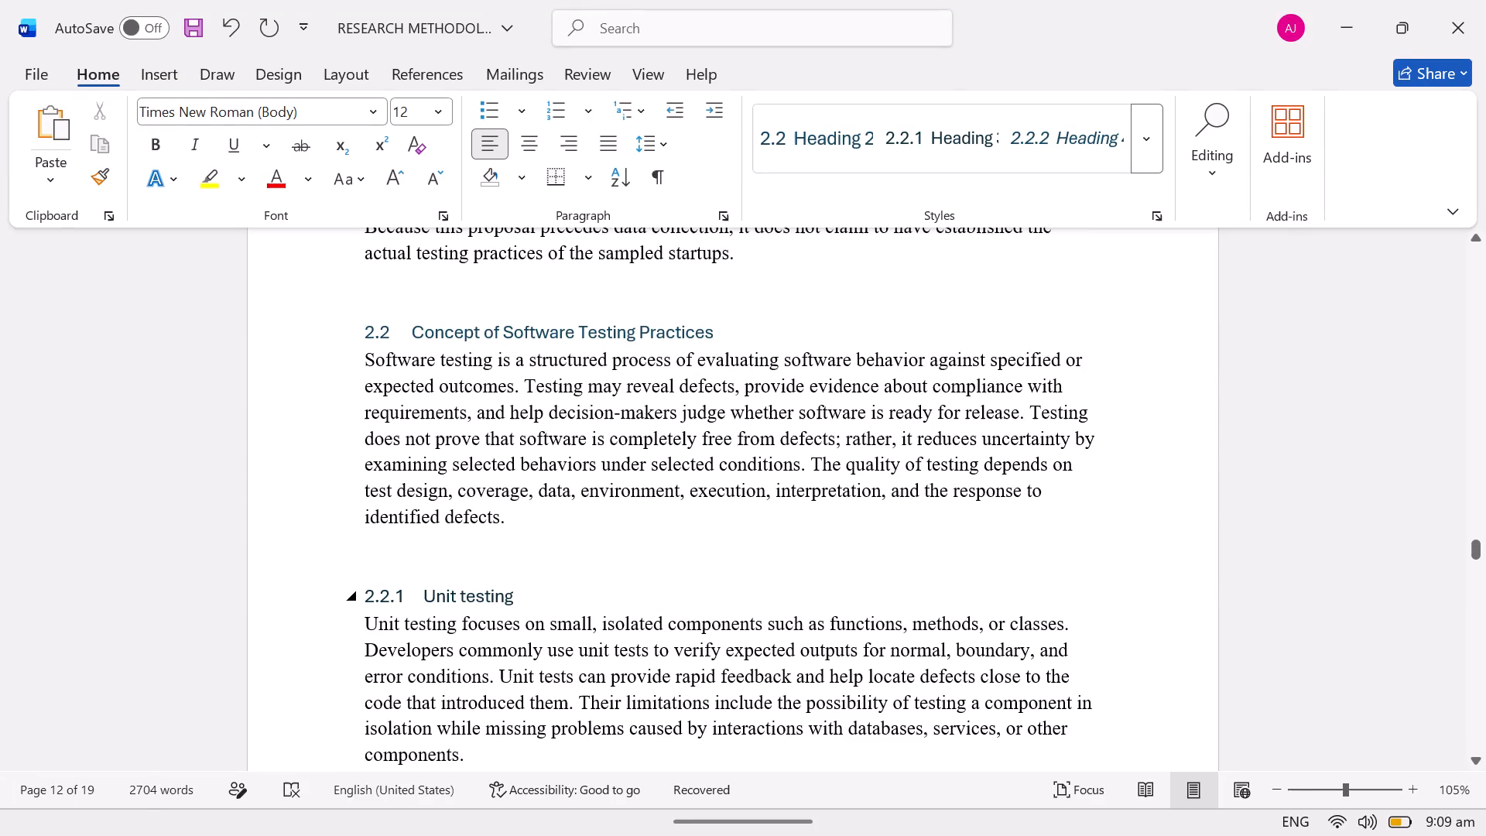
Select the 2.2.1 Unit testing heading and open its text effects options for formatting.
drag(522, 593, 358, 597)
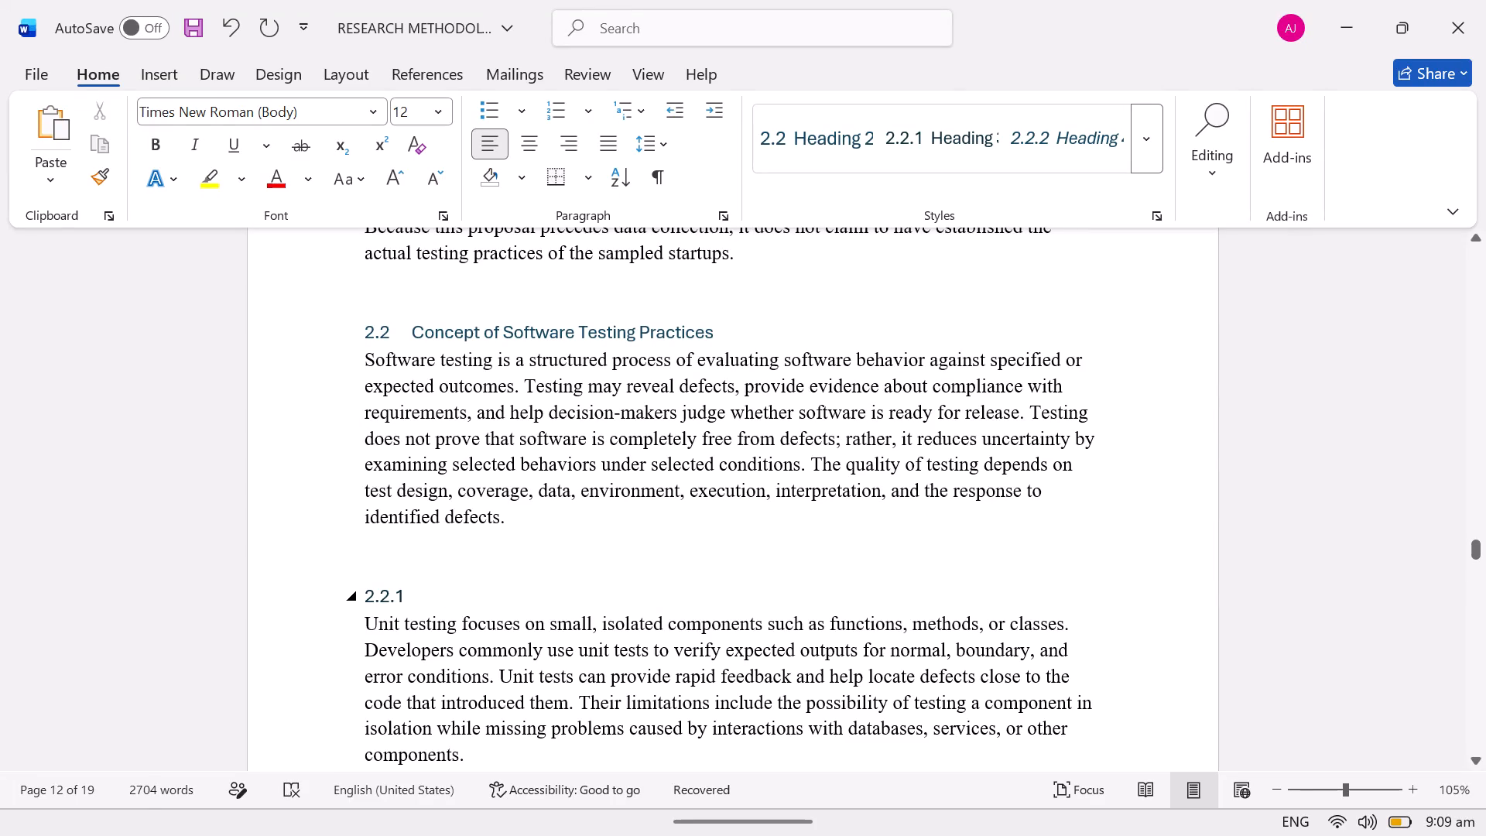
drag(358, 597, 340, 603)
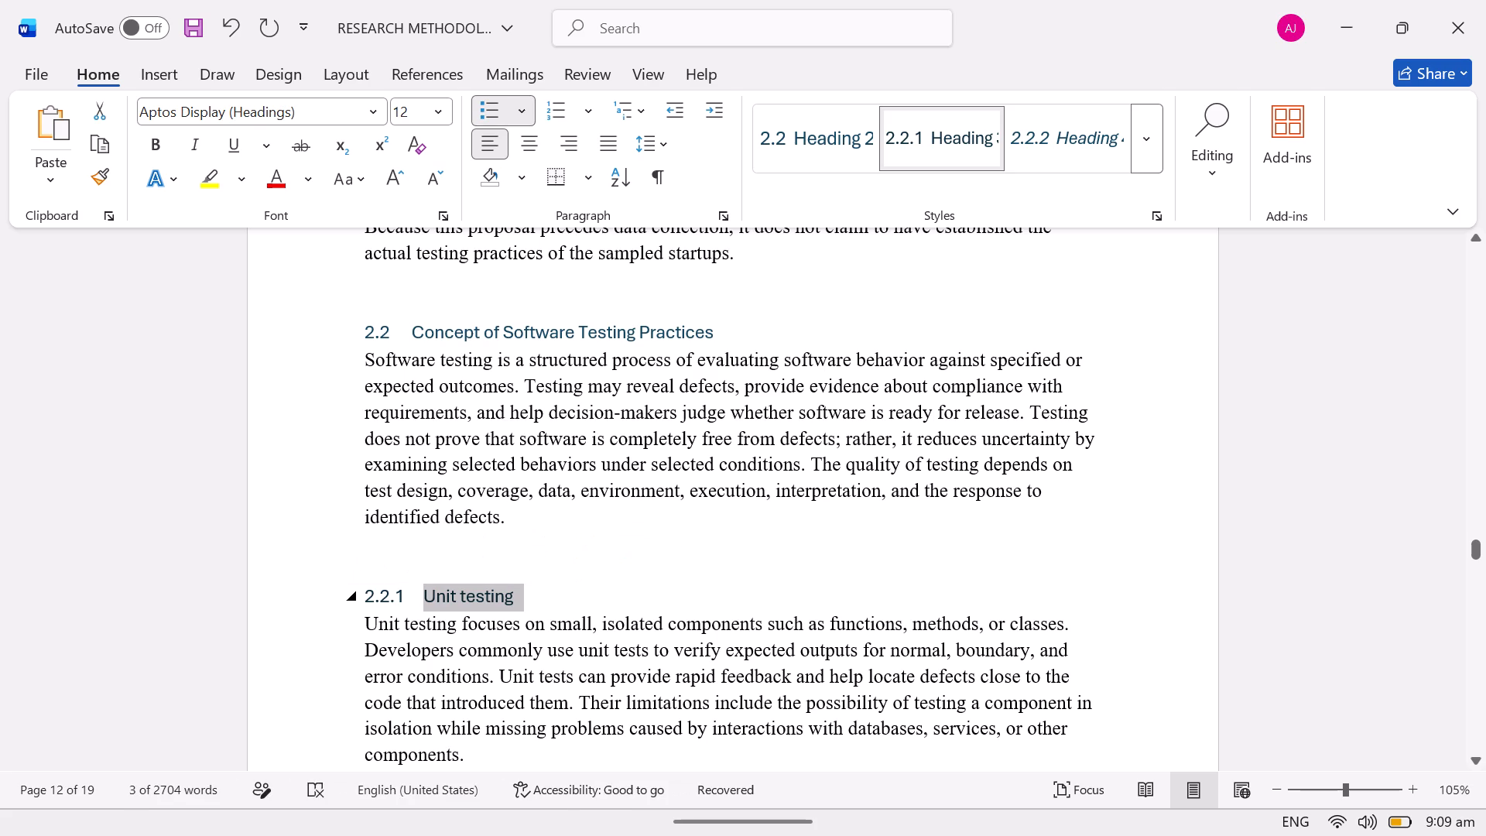
click(169, 181)
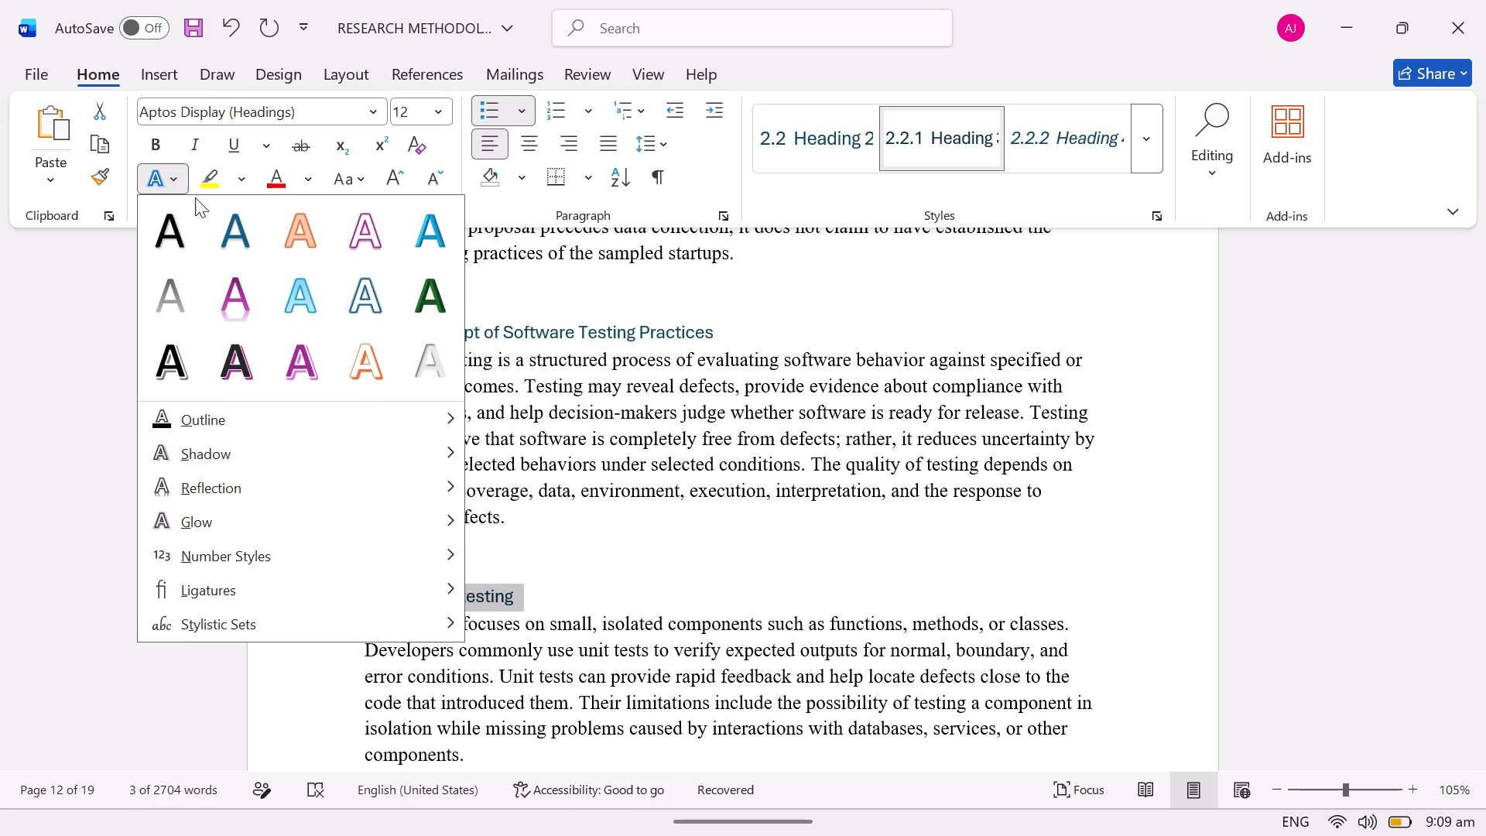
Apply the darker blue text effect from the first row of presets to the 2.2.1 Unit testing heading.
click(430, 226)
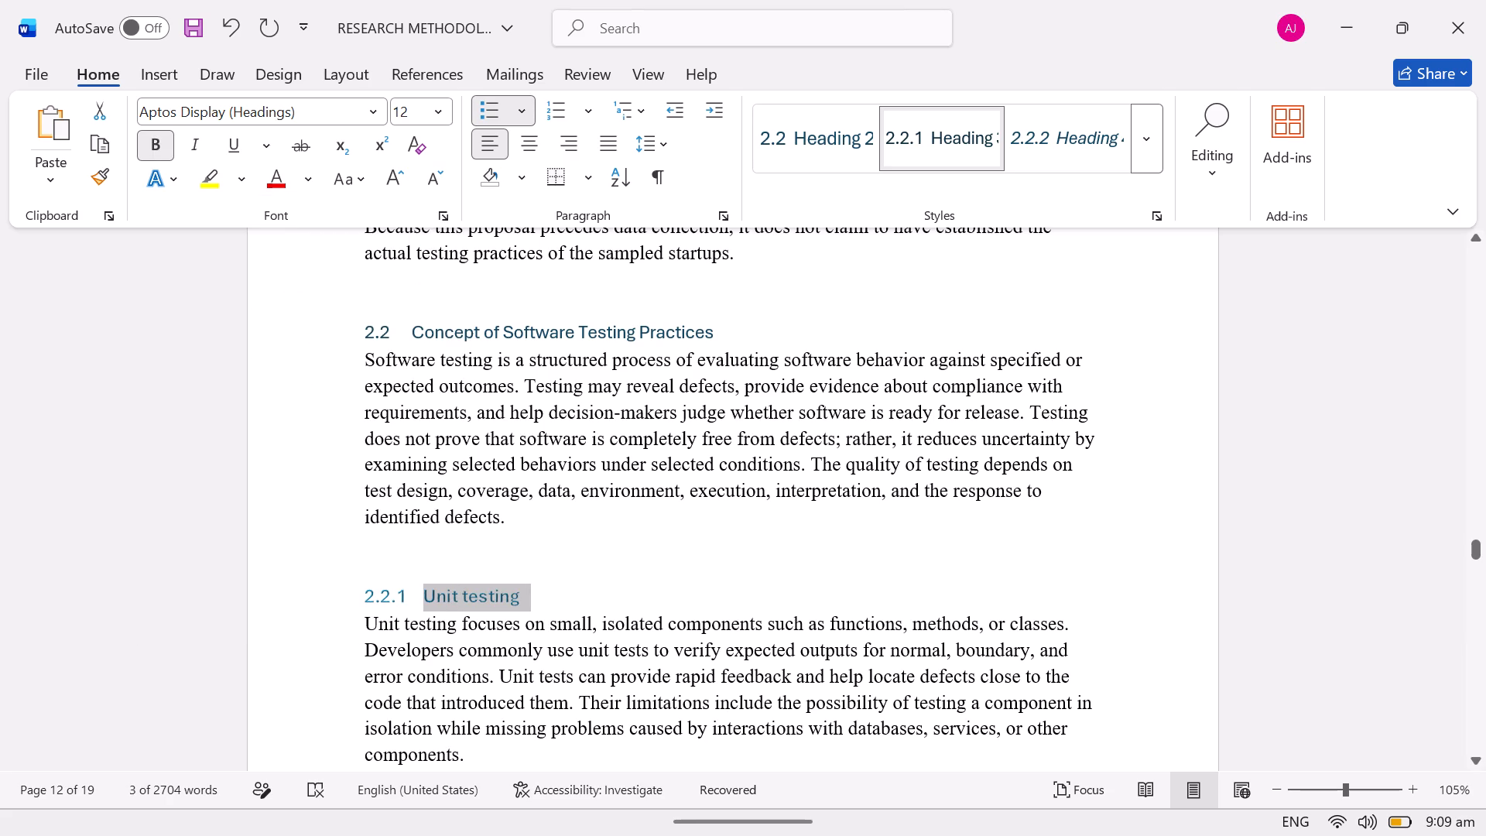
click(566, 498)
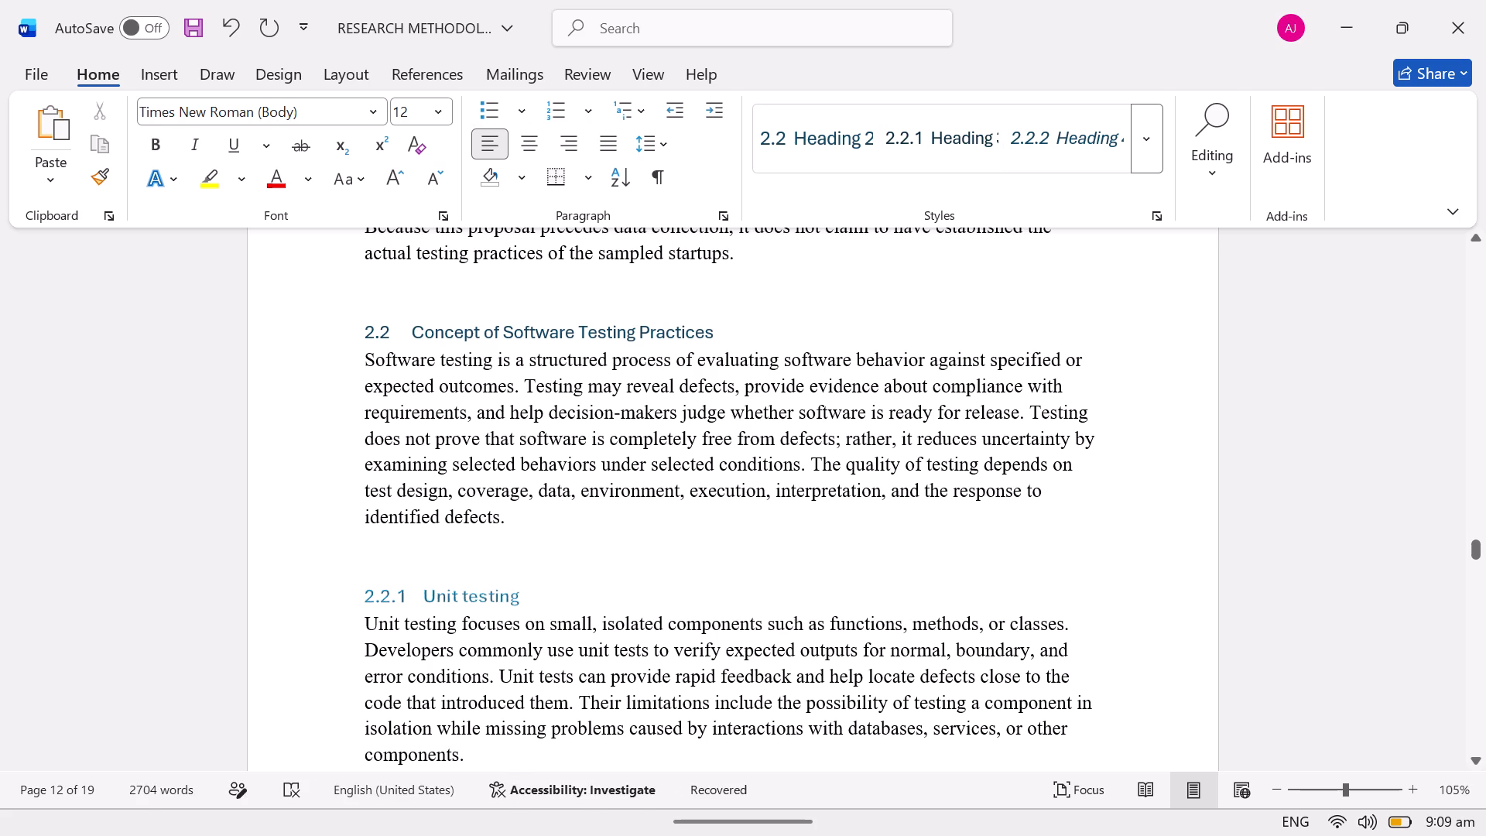
Make the 2.1 Introduction heading bold and give it the light-blue outlined text effect used on the chapter title.
drag(1479, 550, 1473, 543)
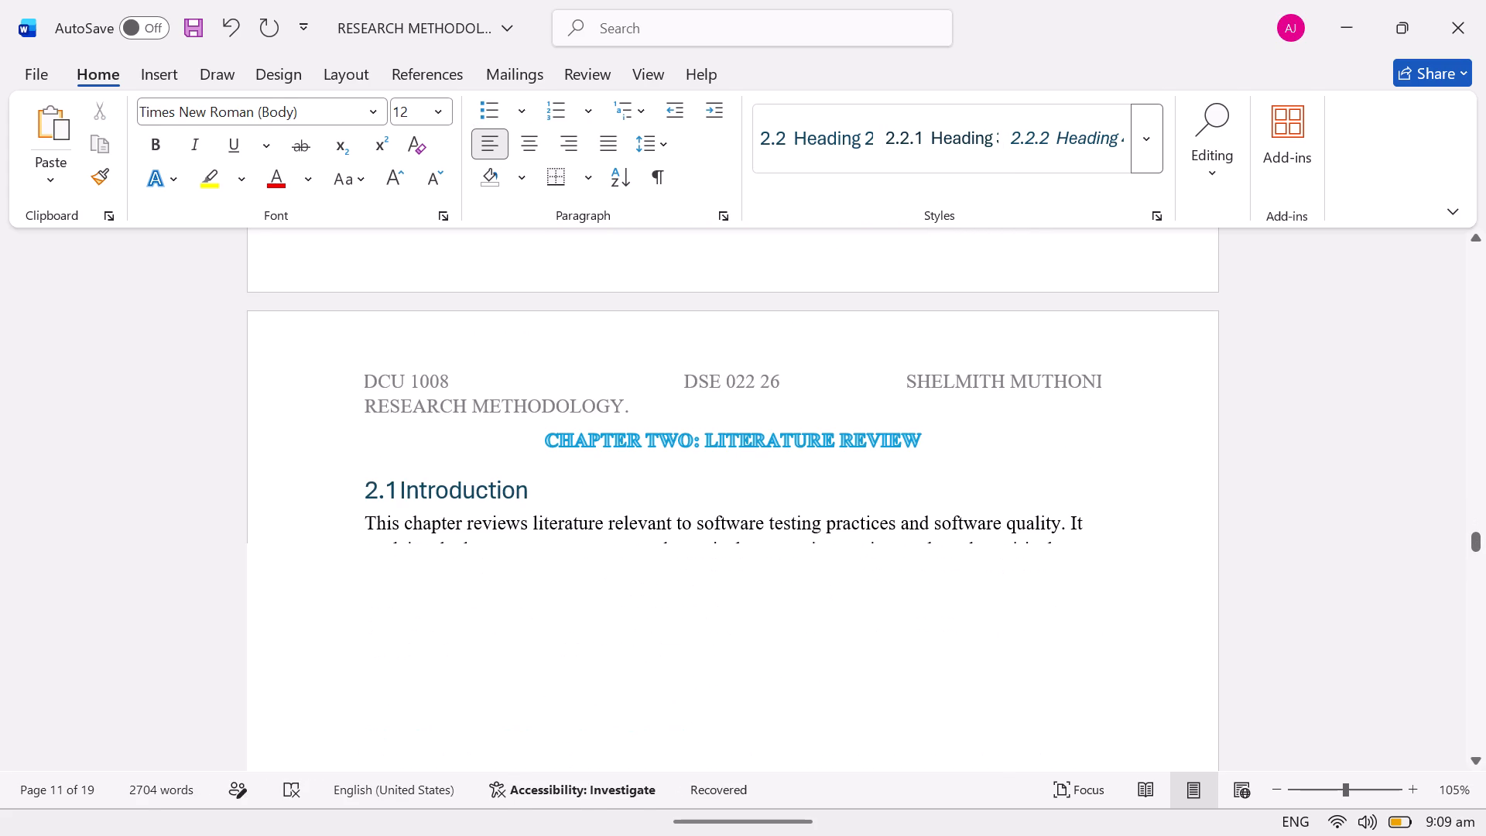
click(941, 434)
drag(526, 484, 320, 464)
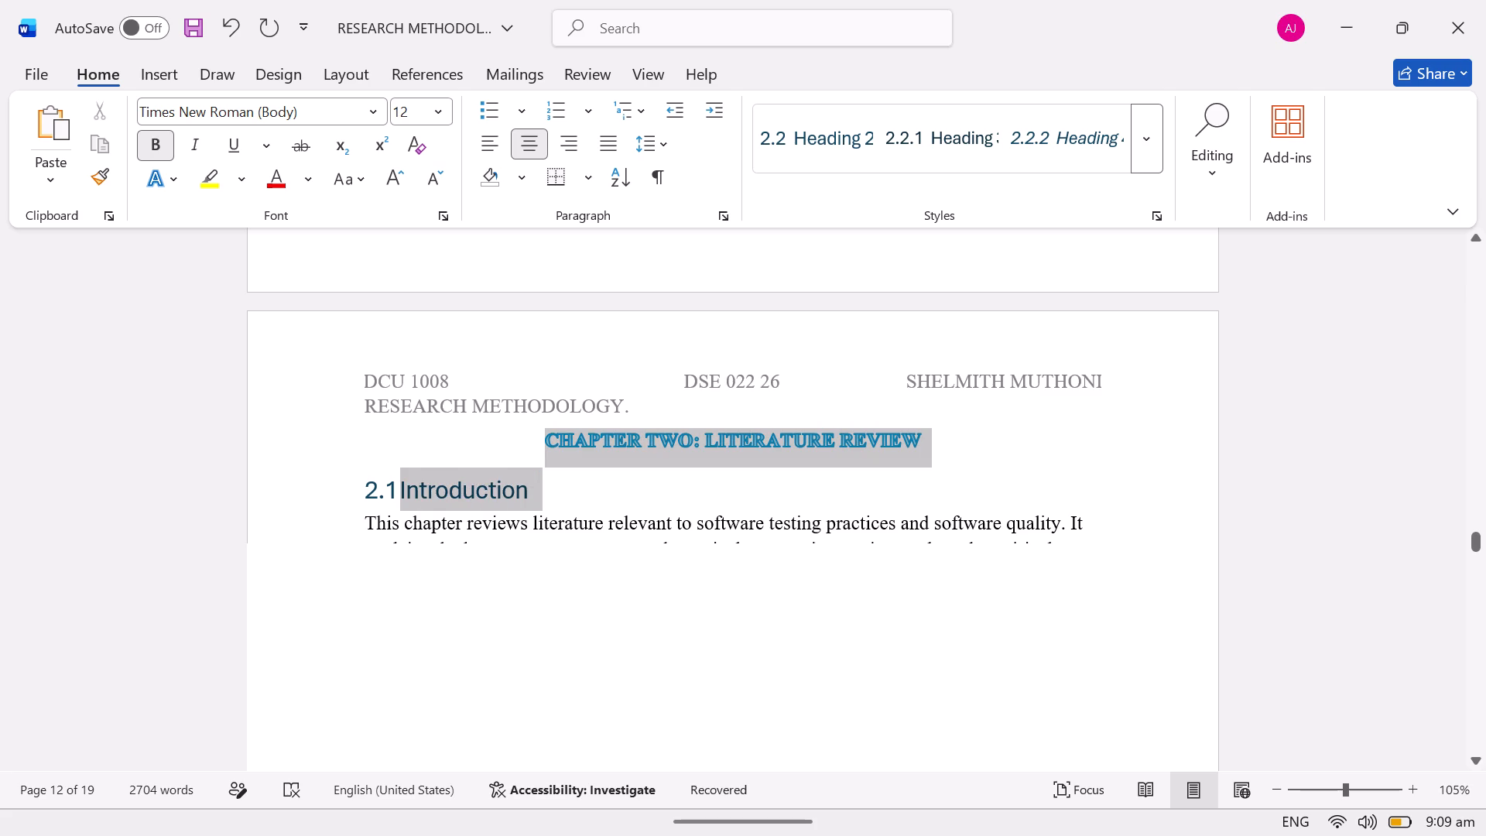
drag(320, 464, 322, 464)
click(593, 499)
drag(539, 489, 471, 489)
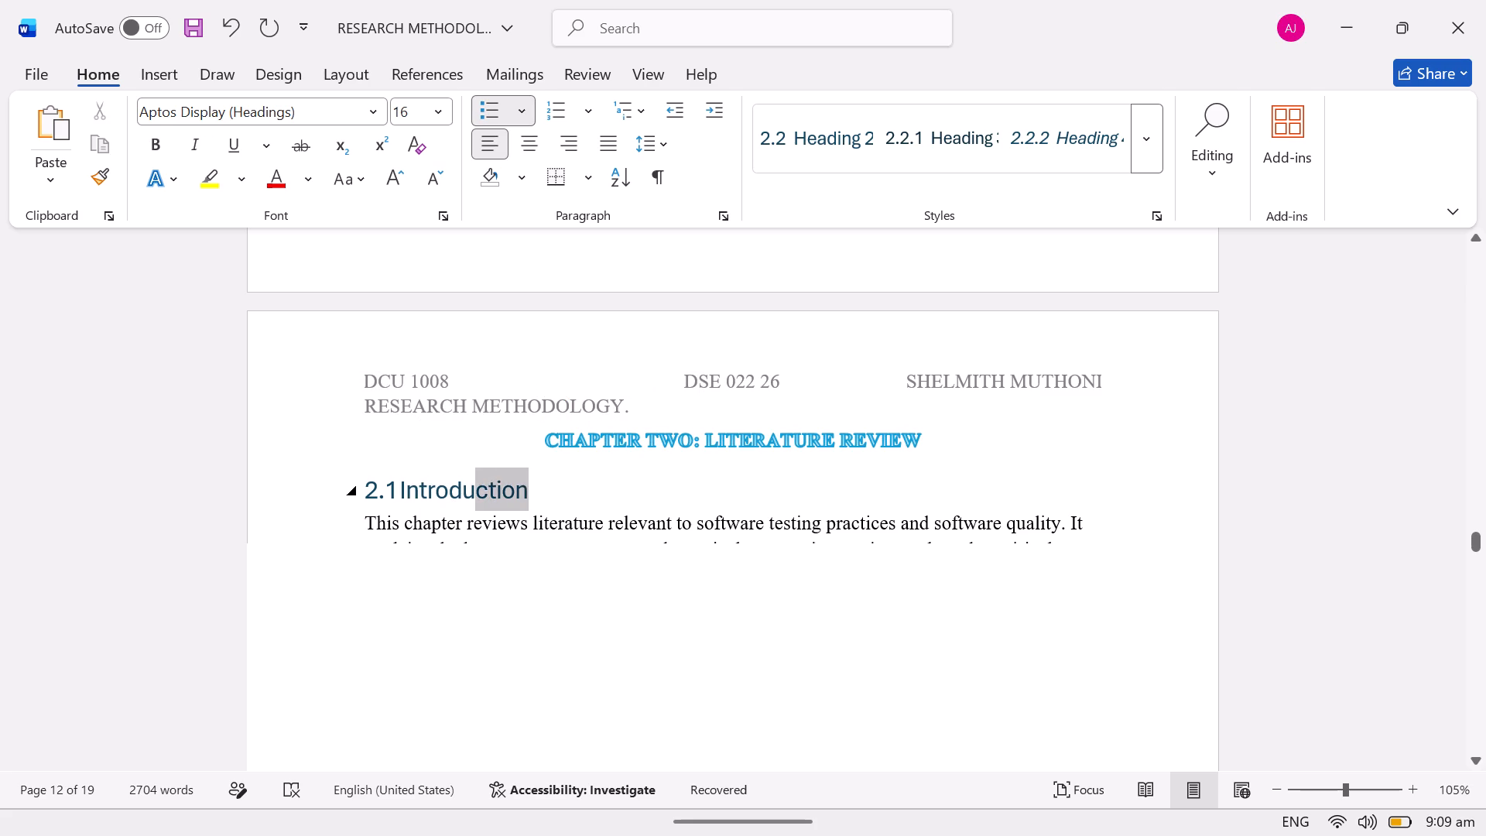
drag(471, 489, 372, 495)
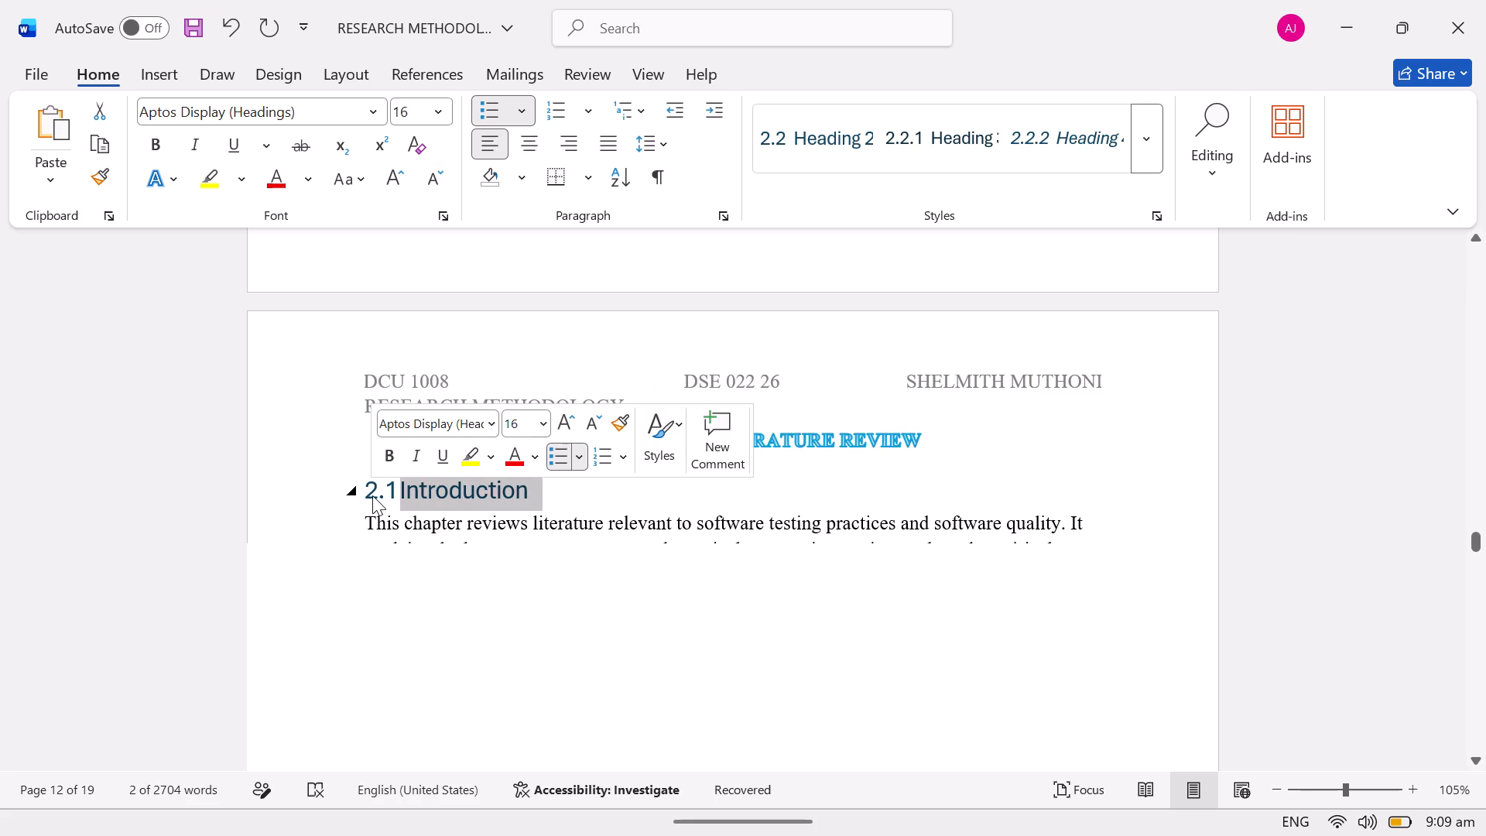
click(162, 140)
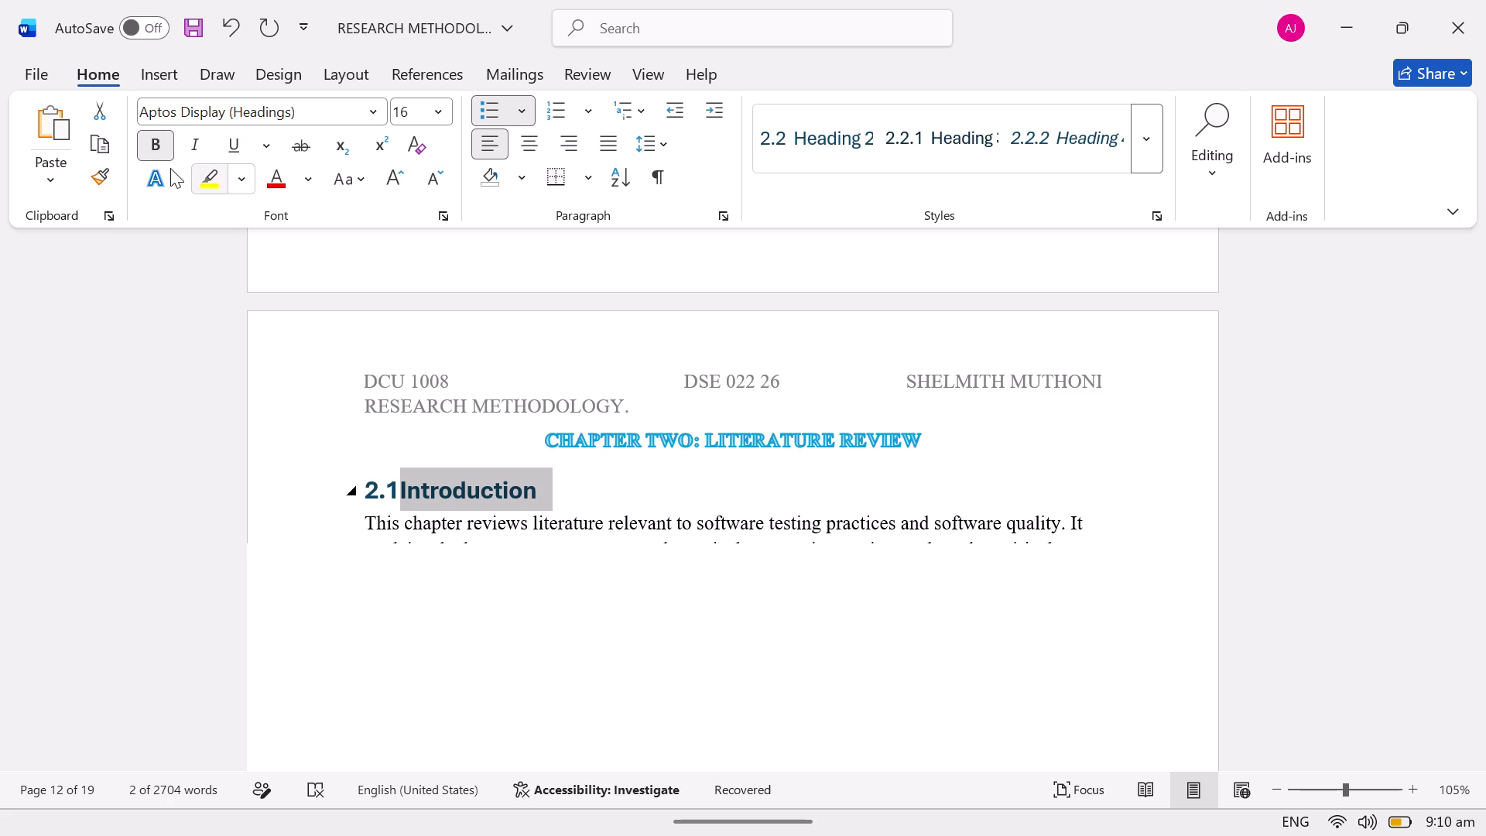
click(169, 176)
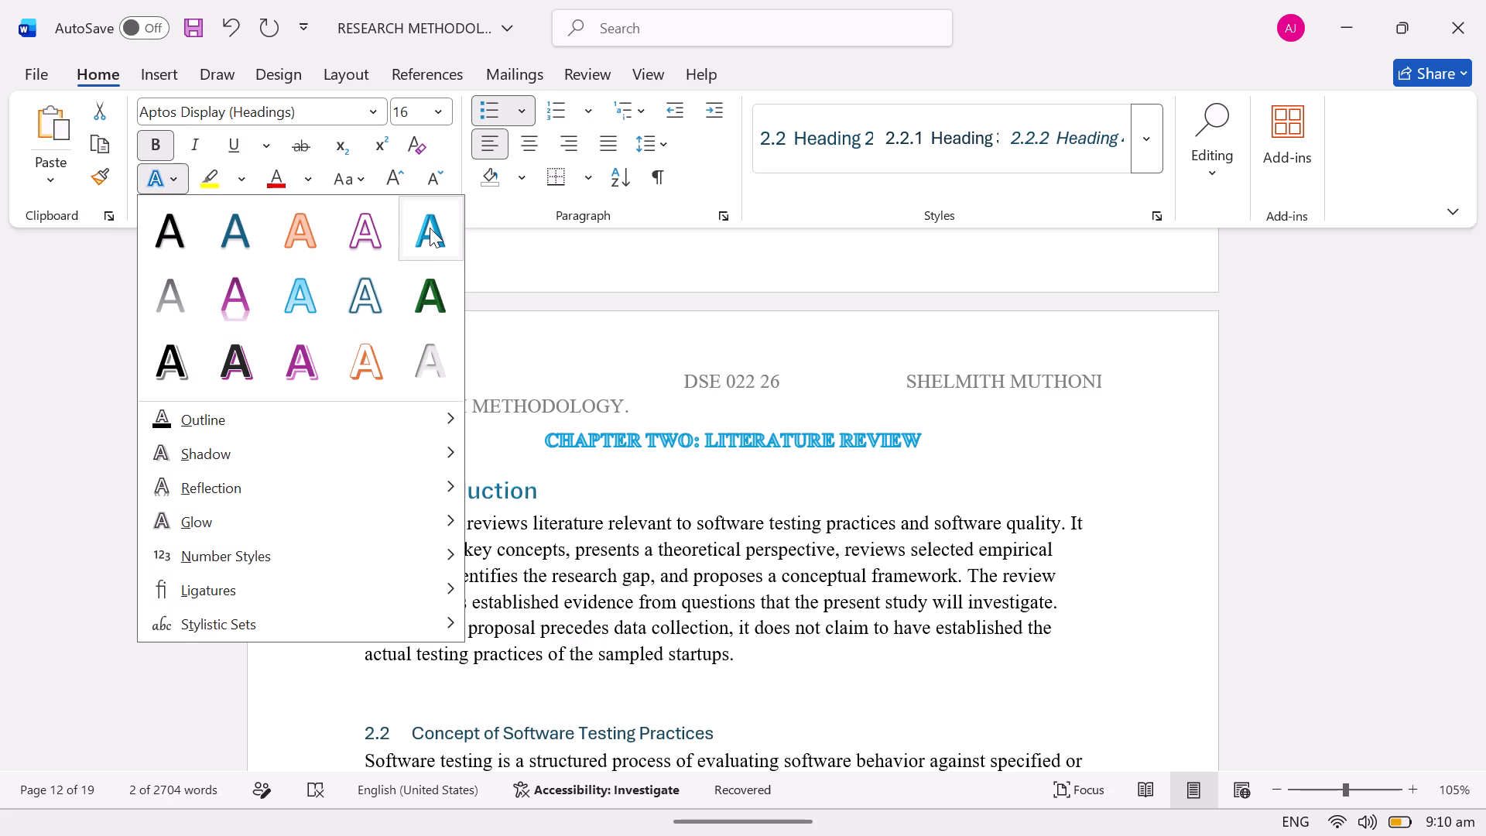
click(307, 293)
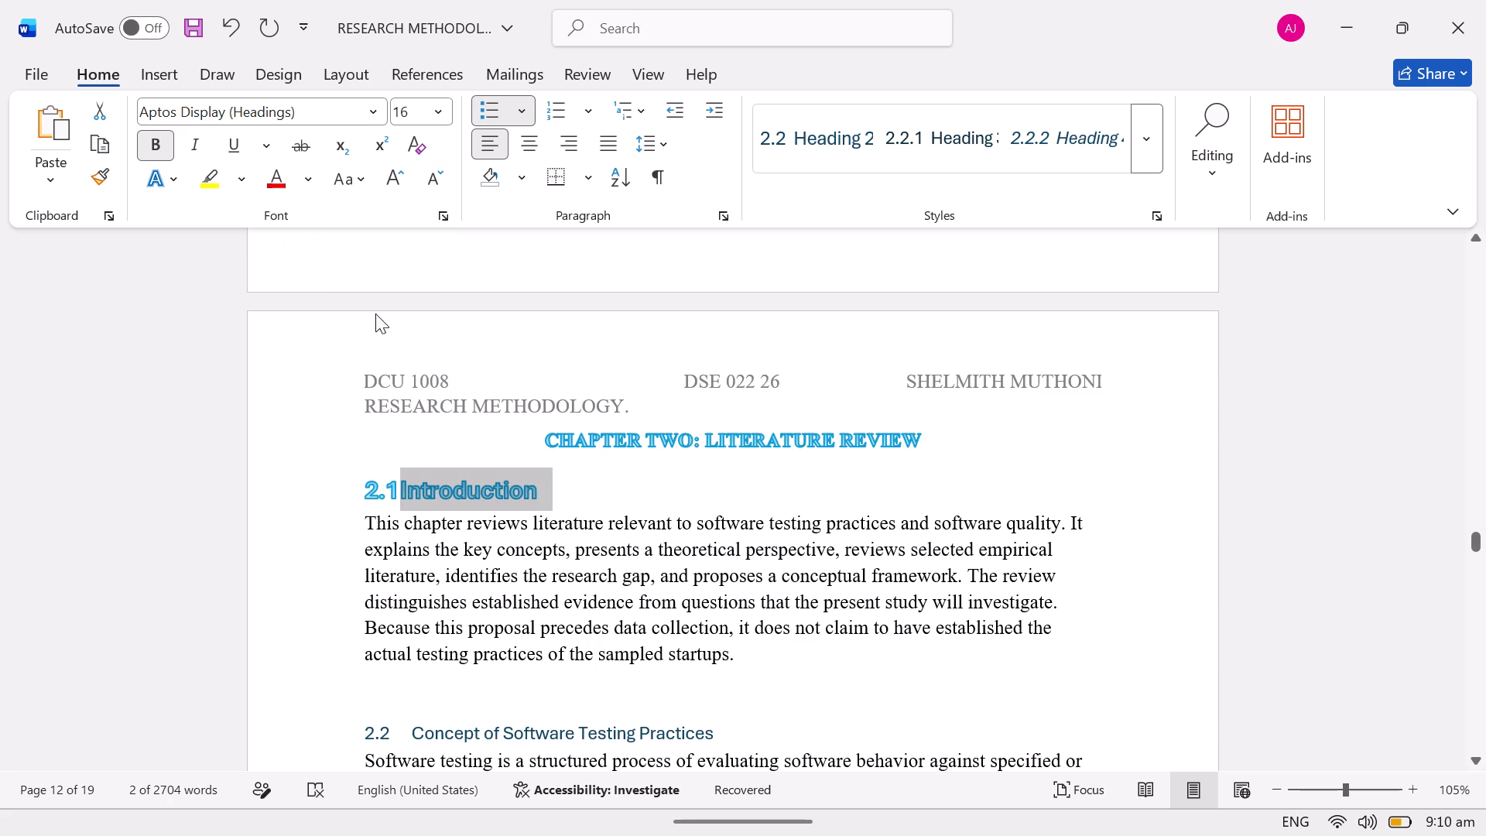
click(655, 495)
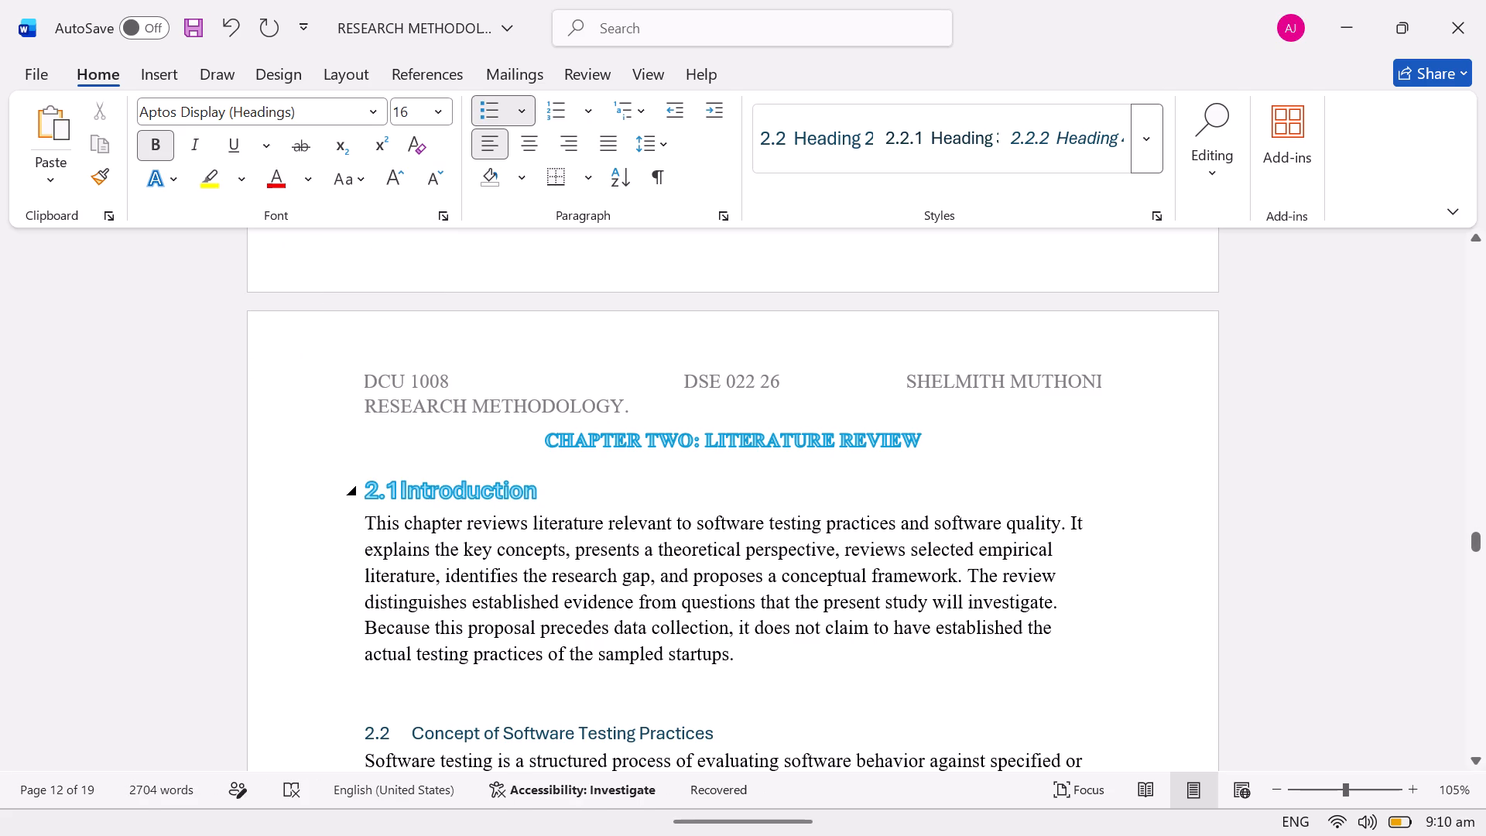
Make the 2.2 Concept of Software Testing Practices heading bold and apply the same light-blue outlined text effect.
drag(714, 735, 432, 725)
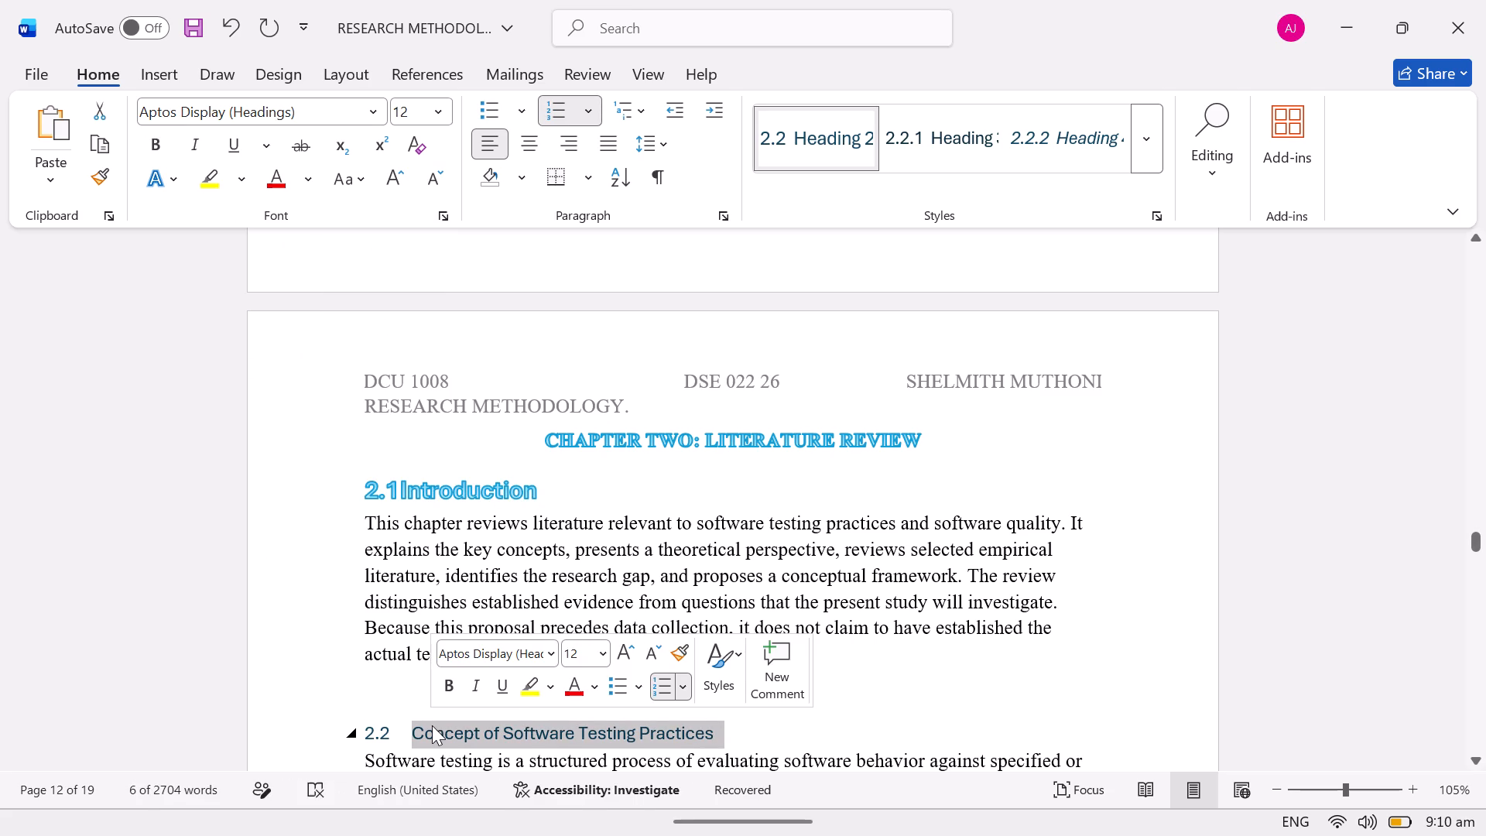
key(ctrl+b)
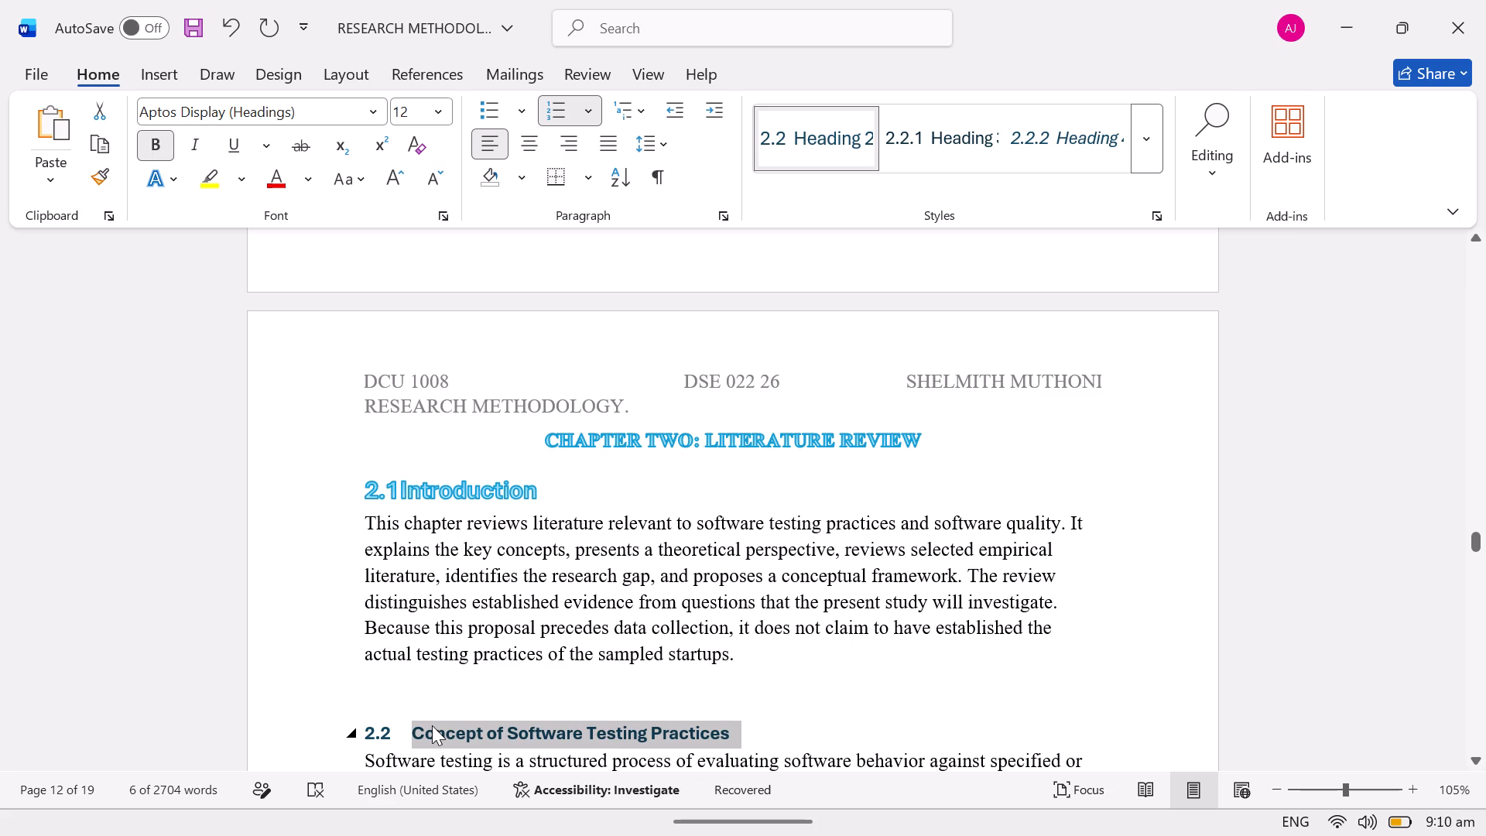
click(173, 177)
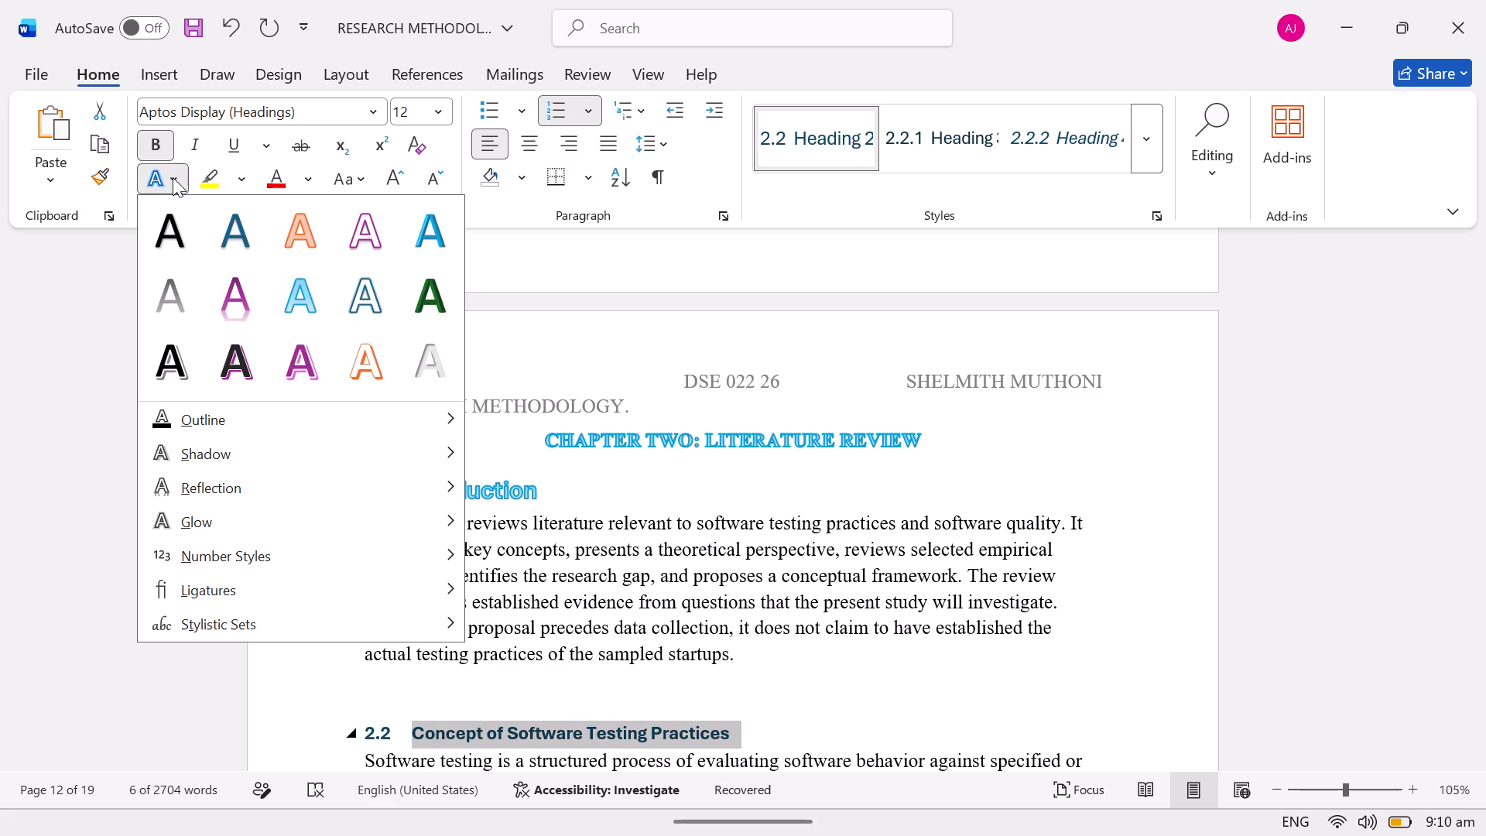
click(307, 296)
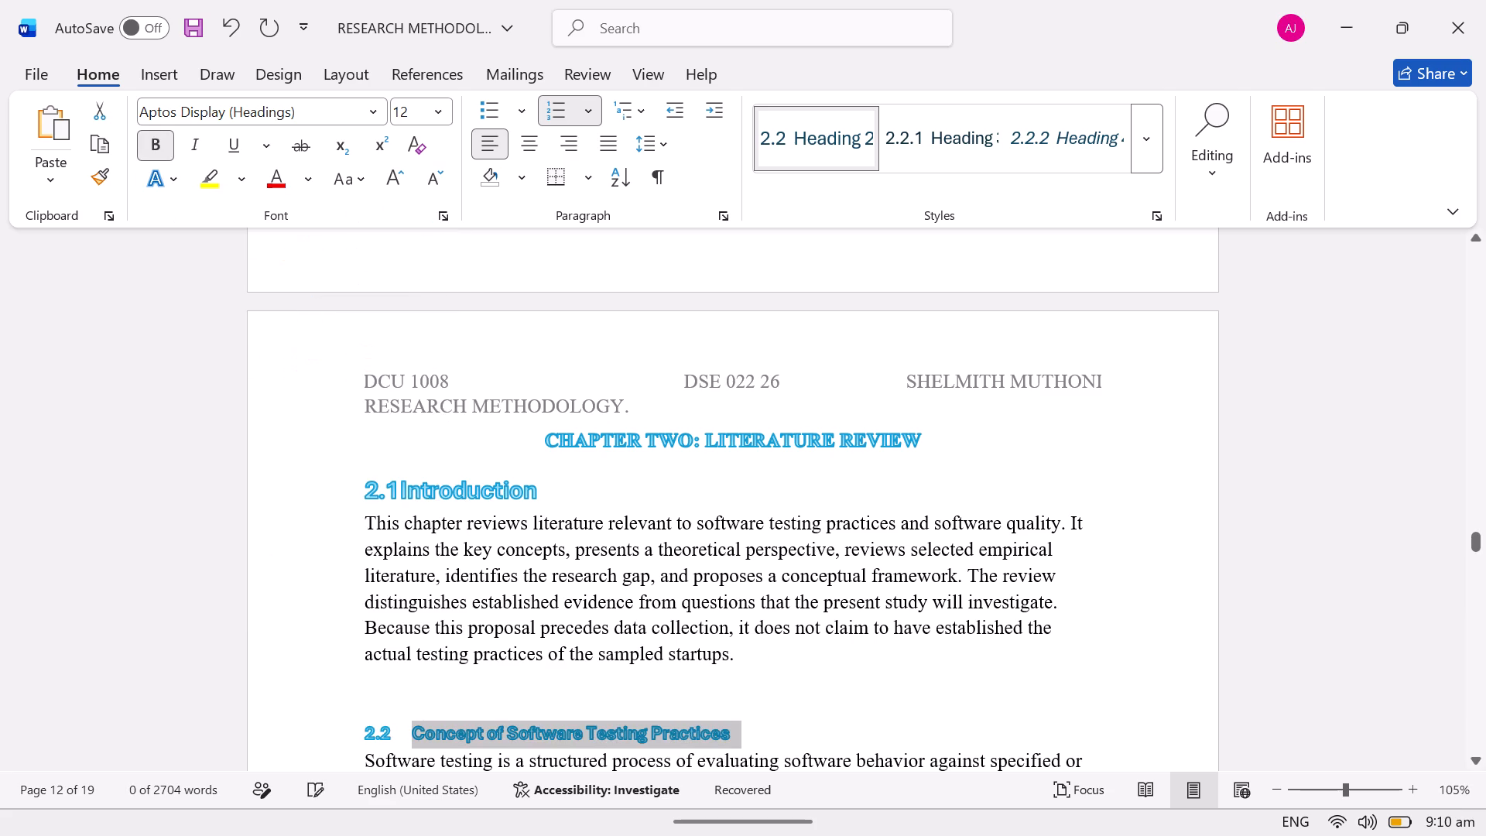
click(923, 692)
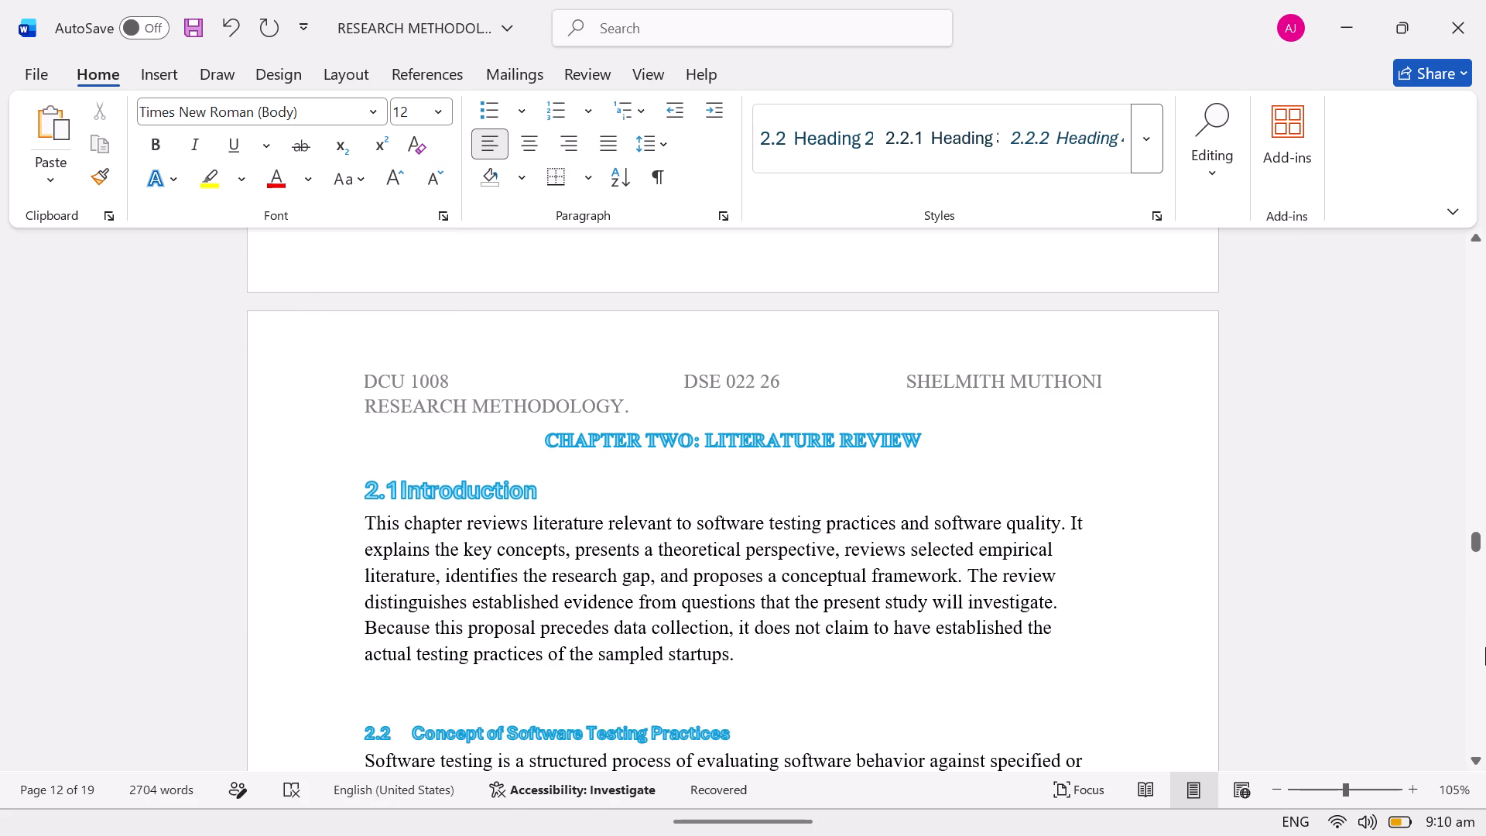
Apply the light-blue outlined text effect to the 2.2.1 Unit testing heading.
drag(1476, 544, 1477, 567)
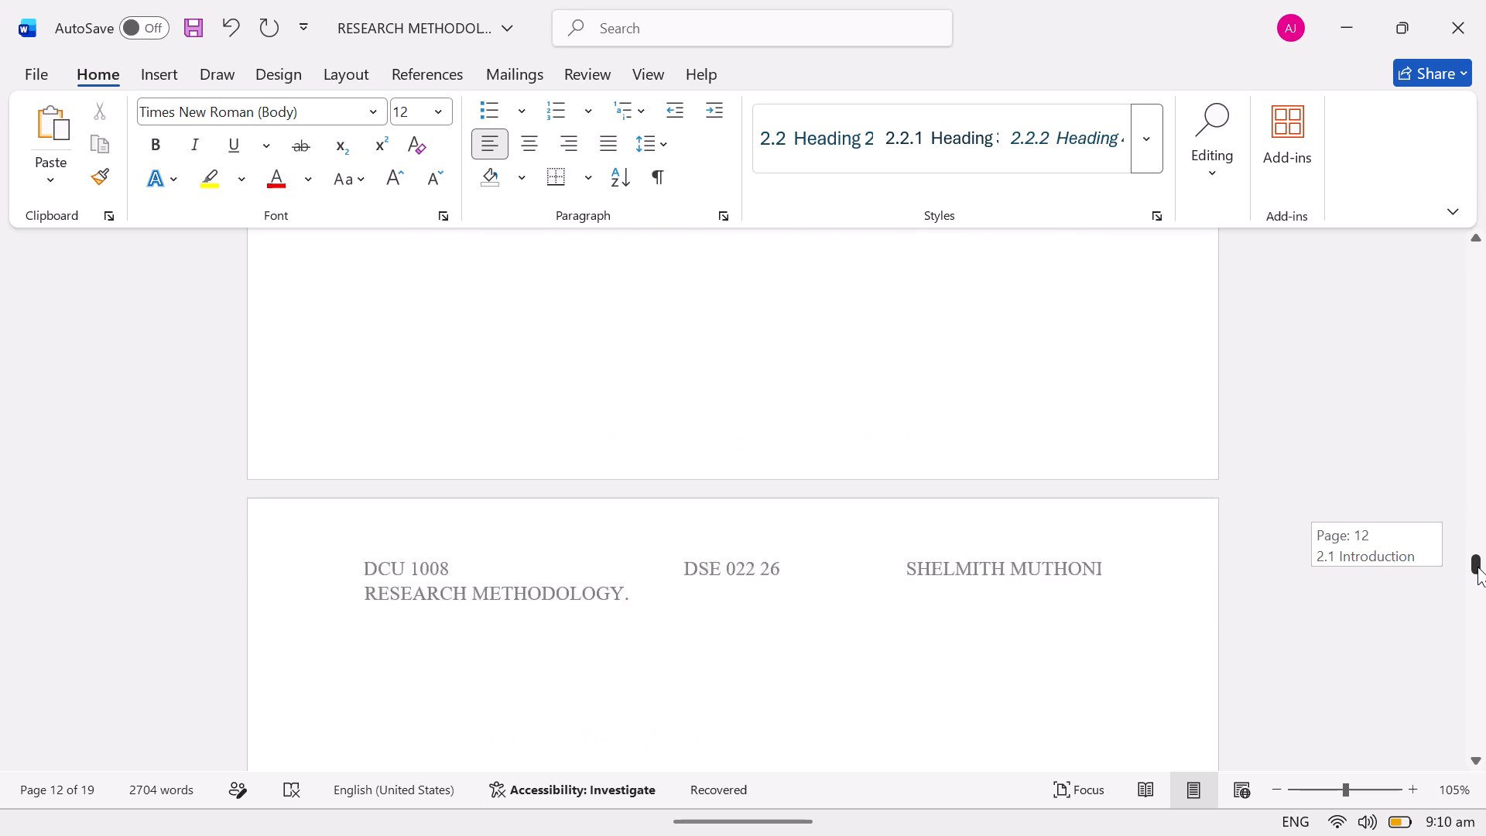
drag(1477, 567, 1484, 569)
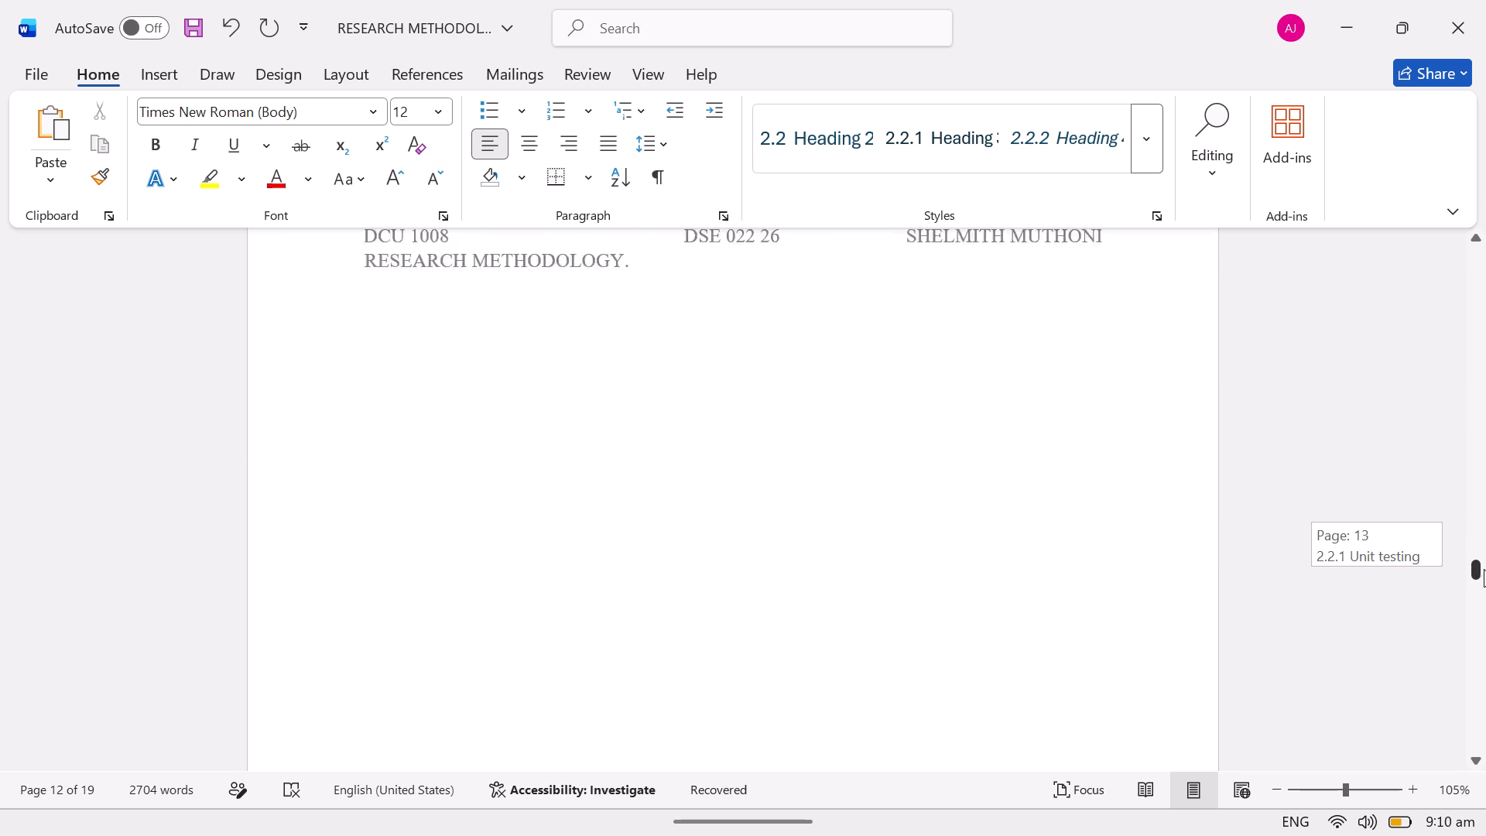
drag(1484, 569, 1481, 548)
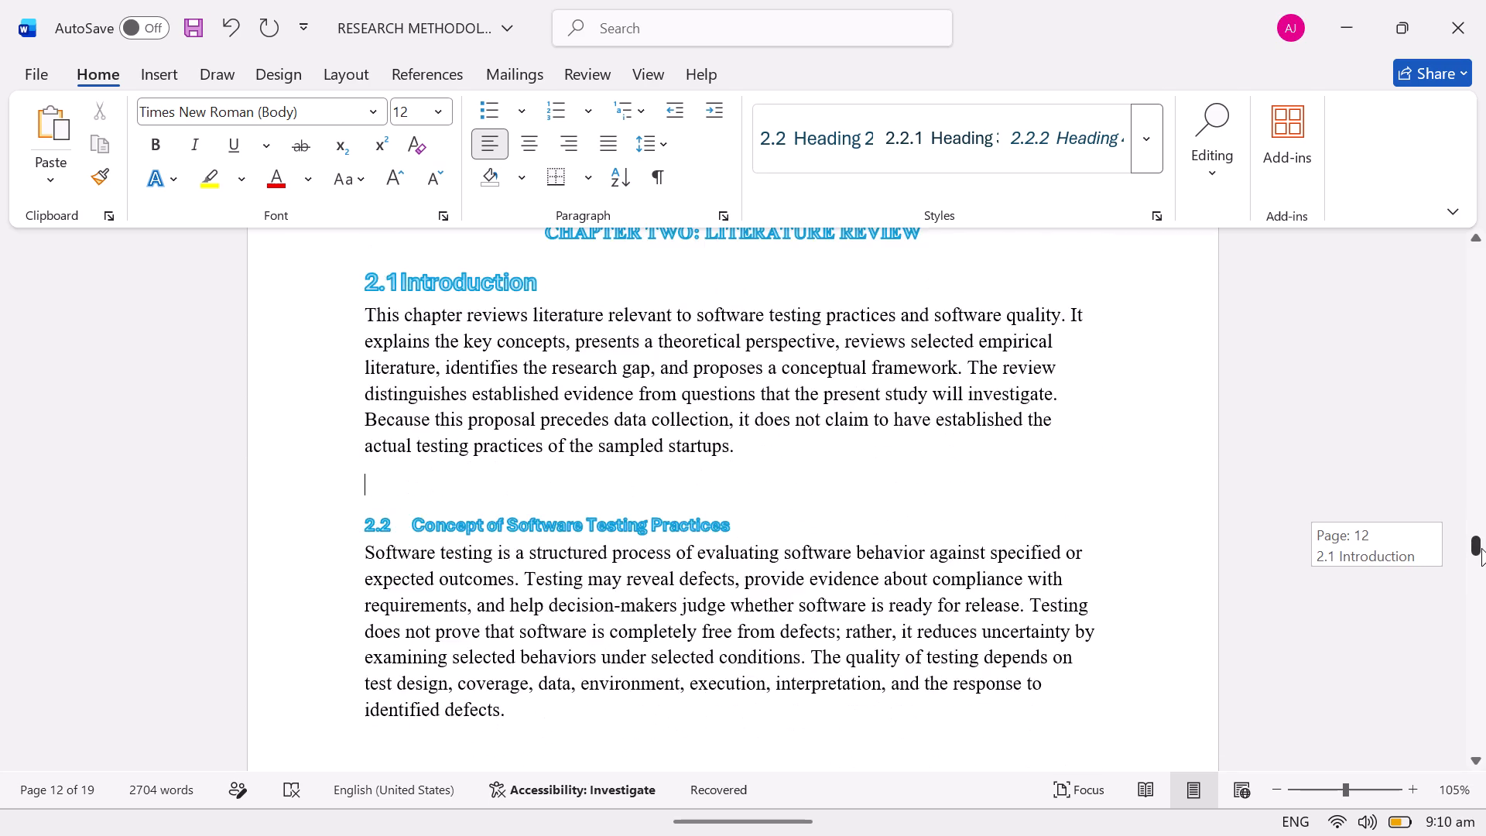
drag(1481, 548, 1482, 556)
drag(528, 377, 480, 373)
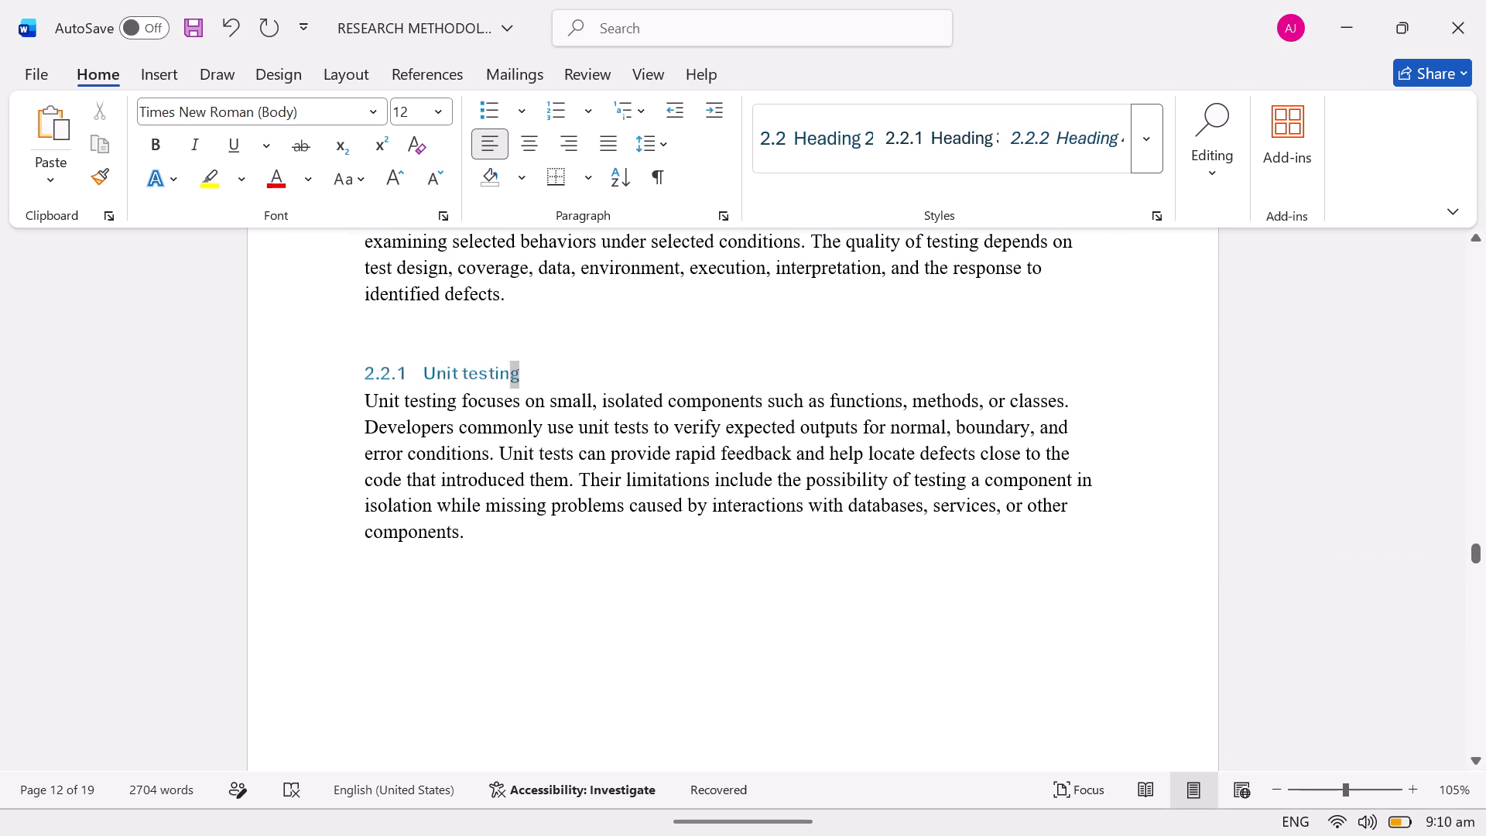
drag(480, 373, 328, 374)
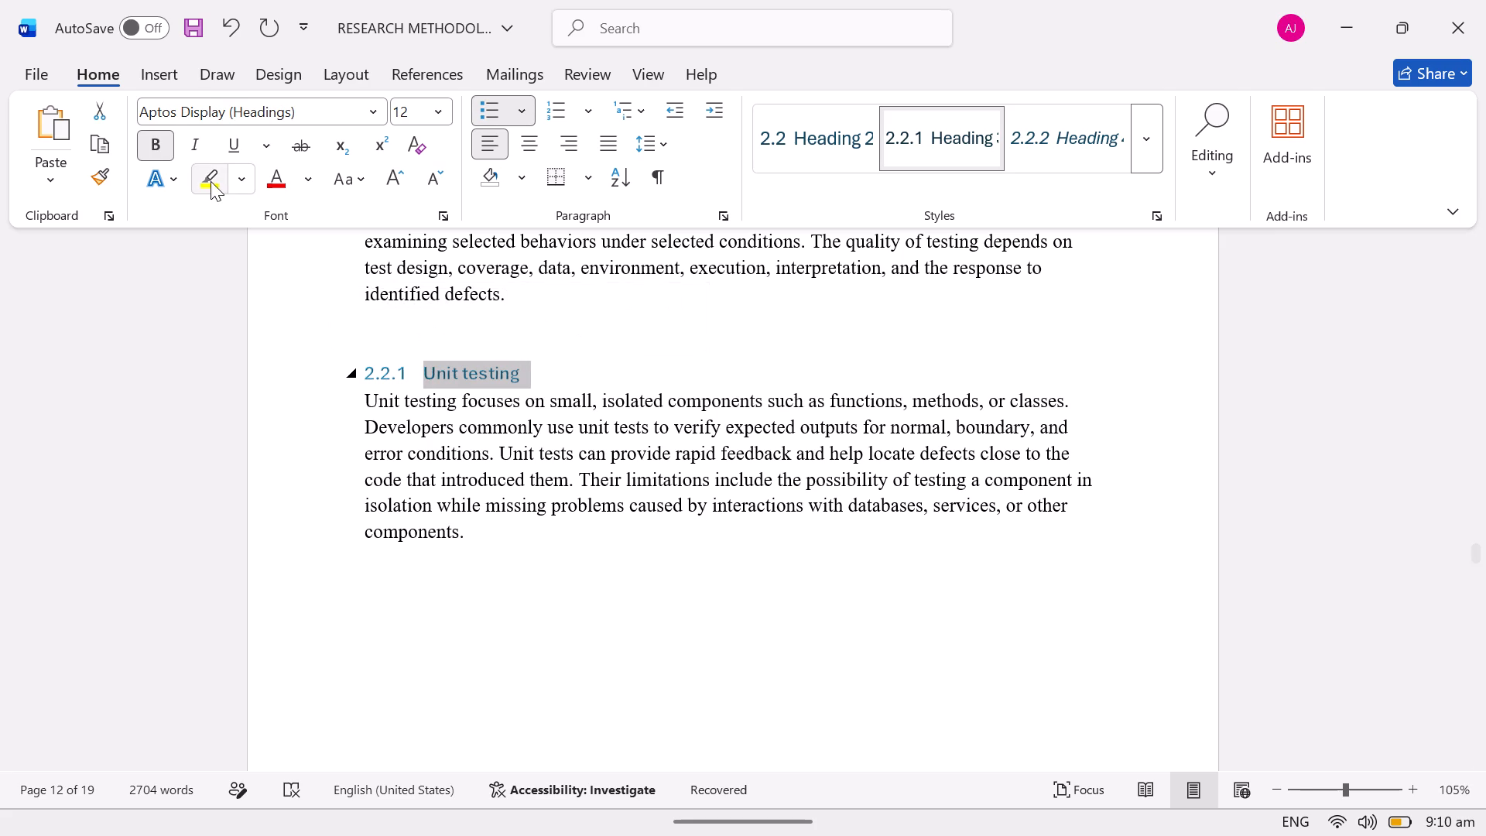
click(171, 173)
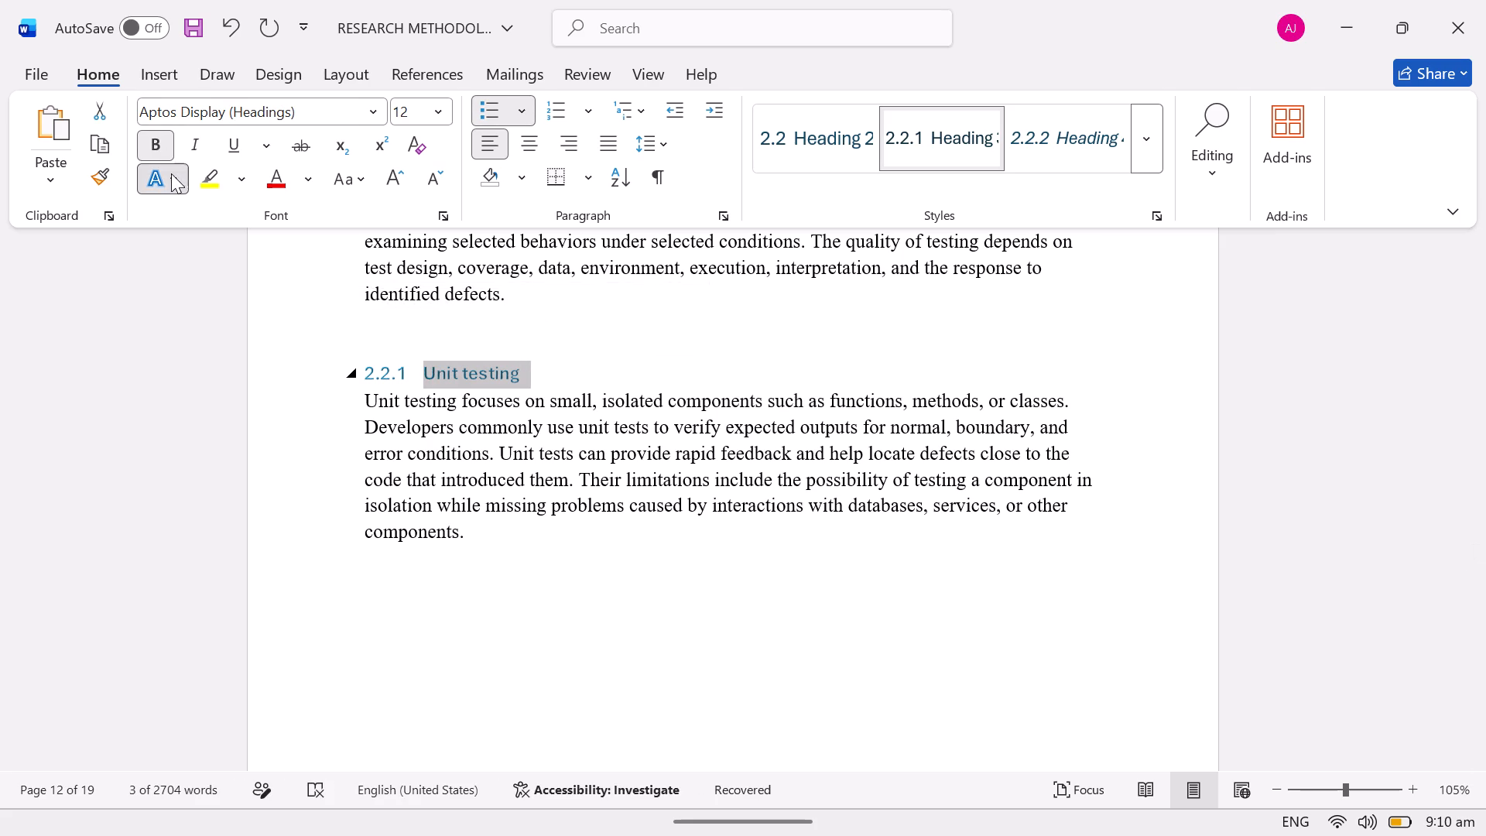
click(300, 297)
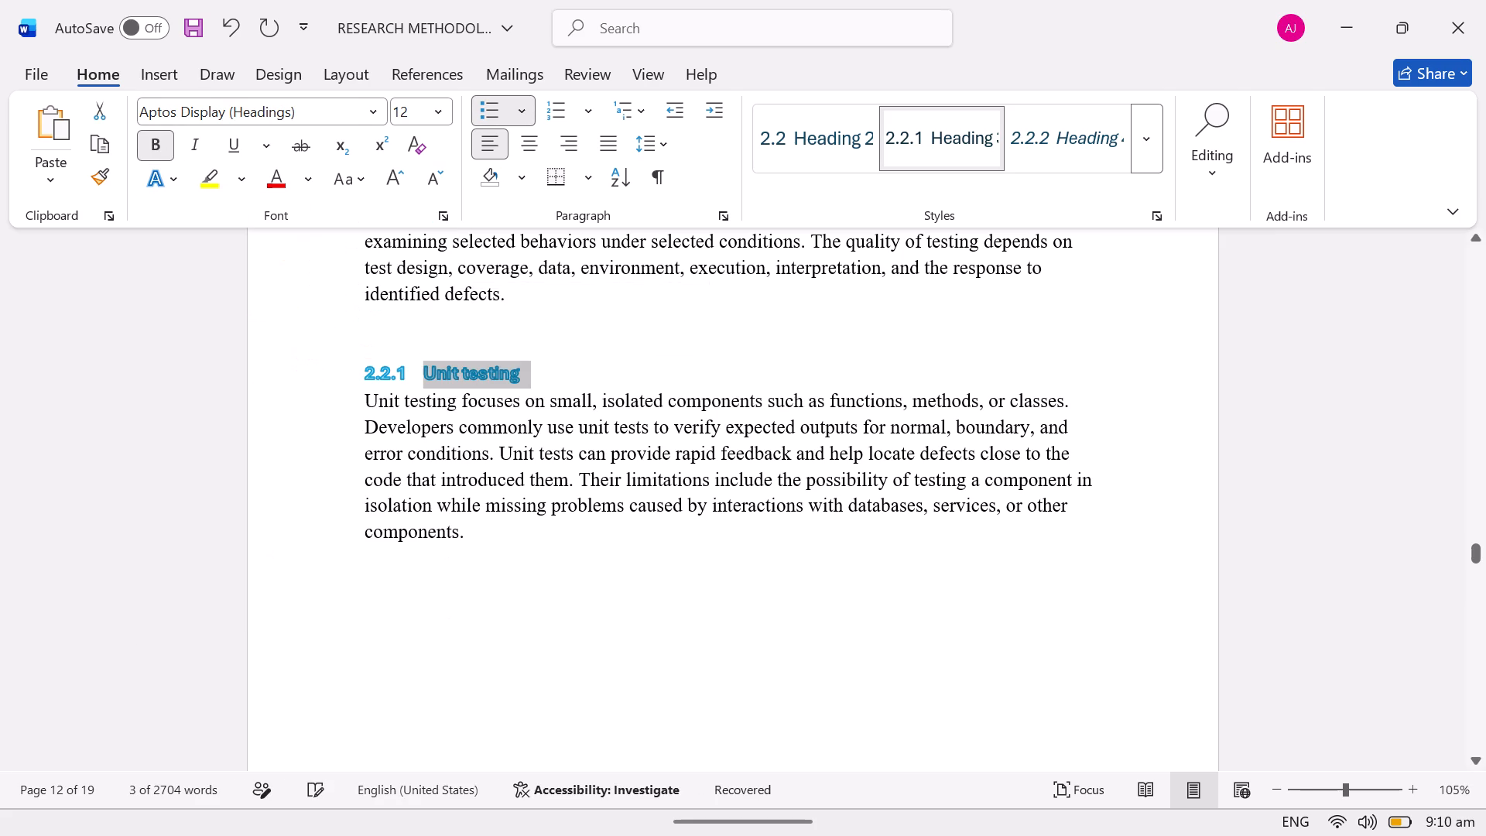
Leave a blank line below the Unit testing paragraph and start an empty numbered heading in the 2.2.2 Heading 4 style.
click(587, 556)
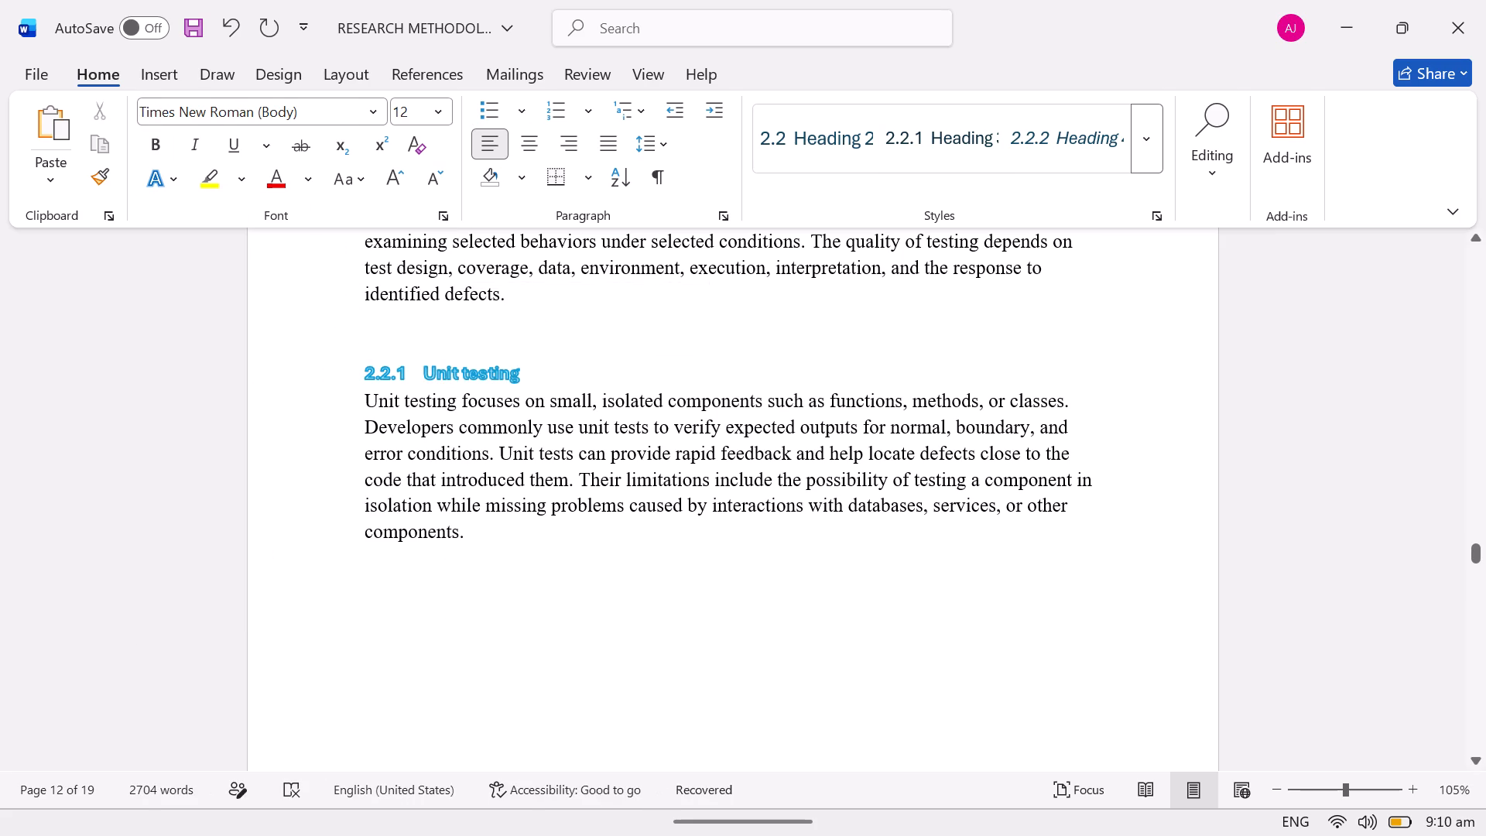
key(Return)
key(Return)
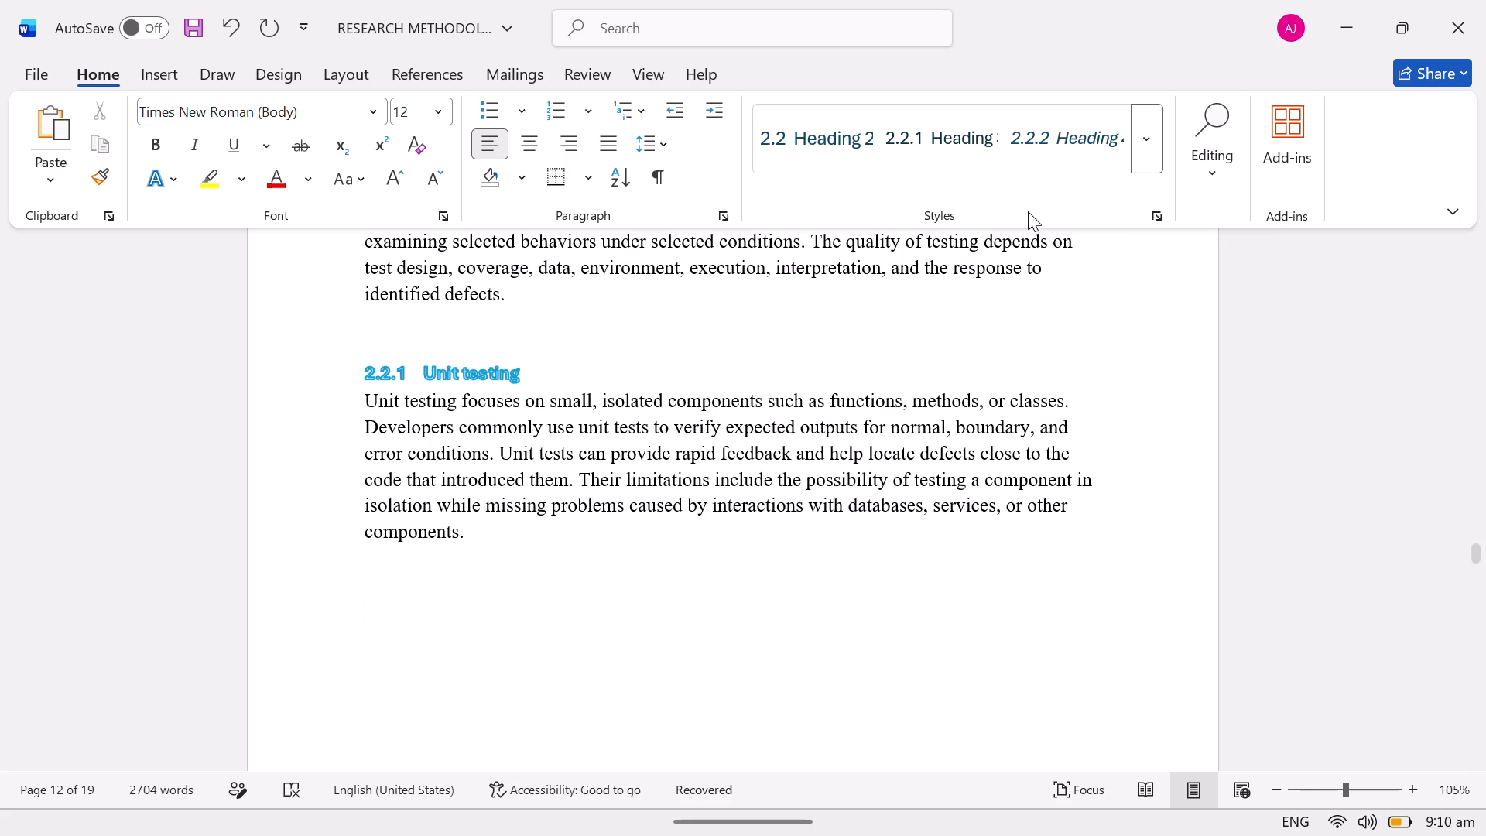
click(1054, 131)
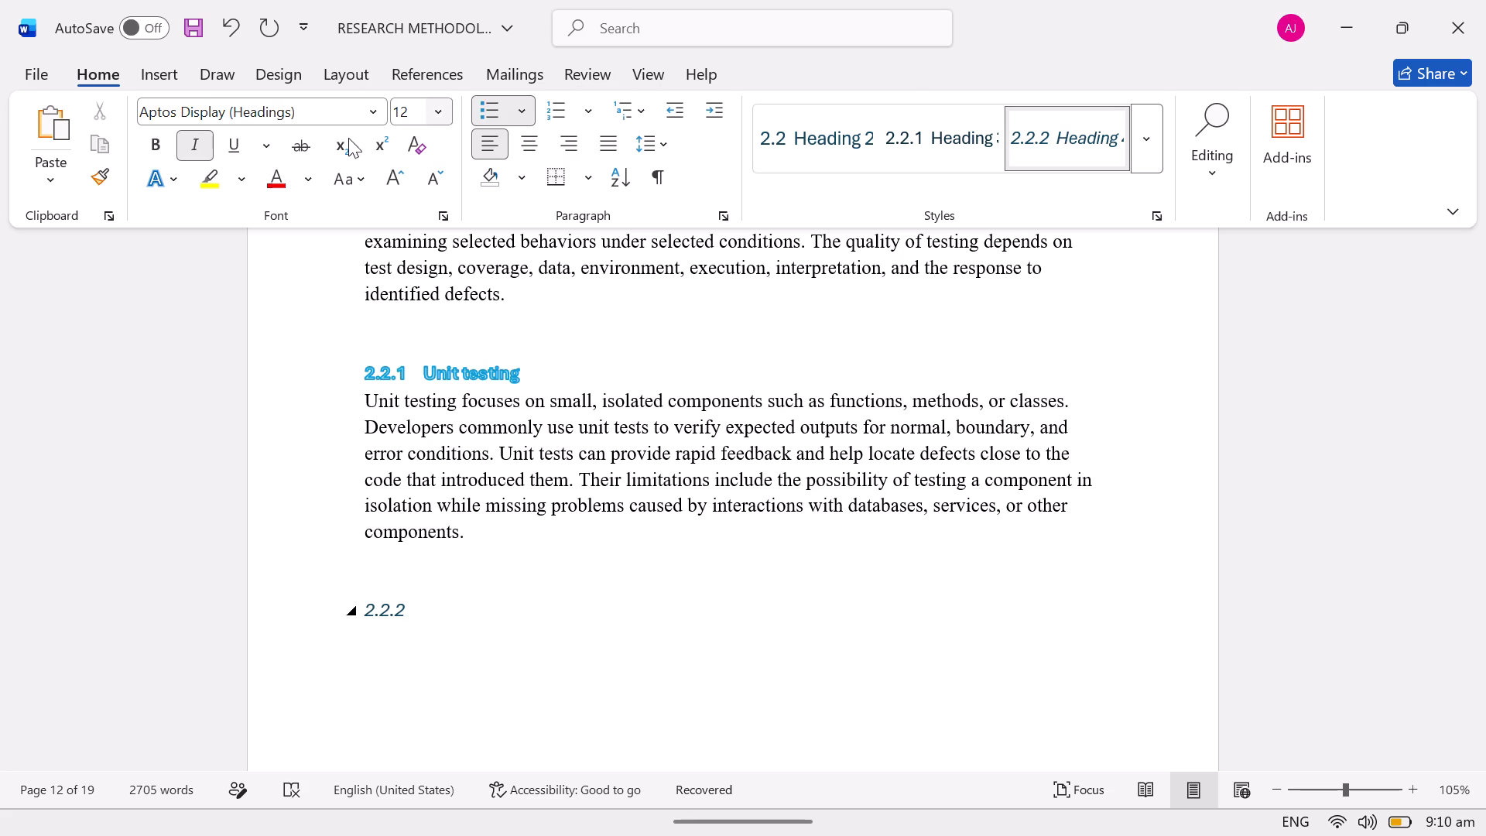
Change the font of the 2.2.1 Unit testing heading to Times New Roman (Body).
click(563, 368)
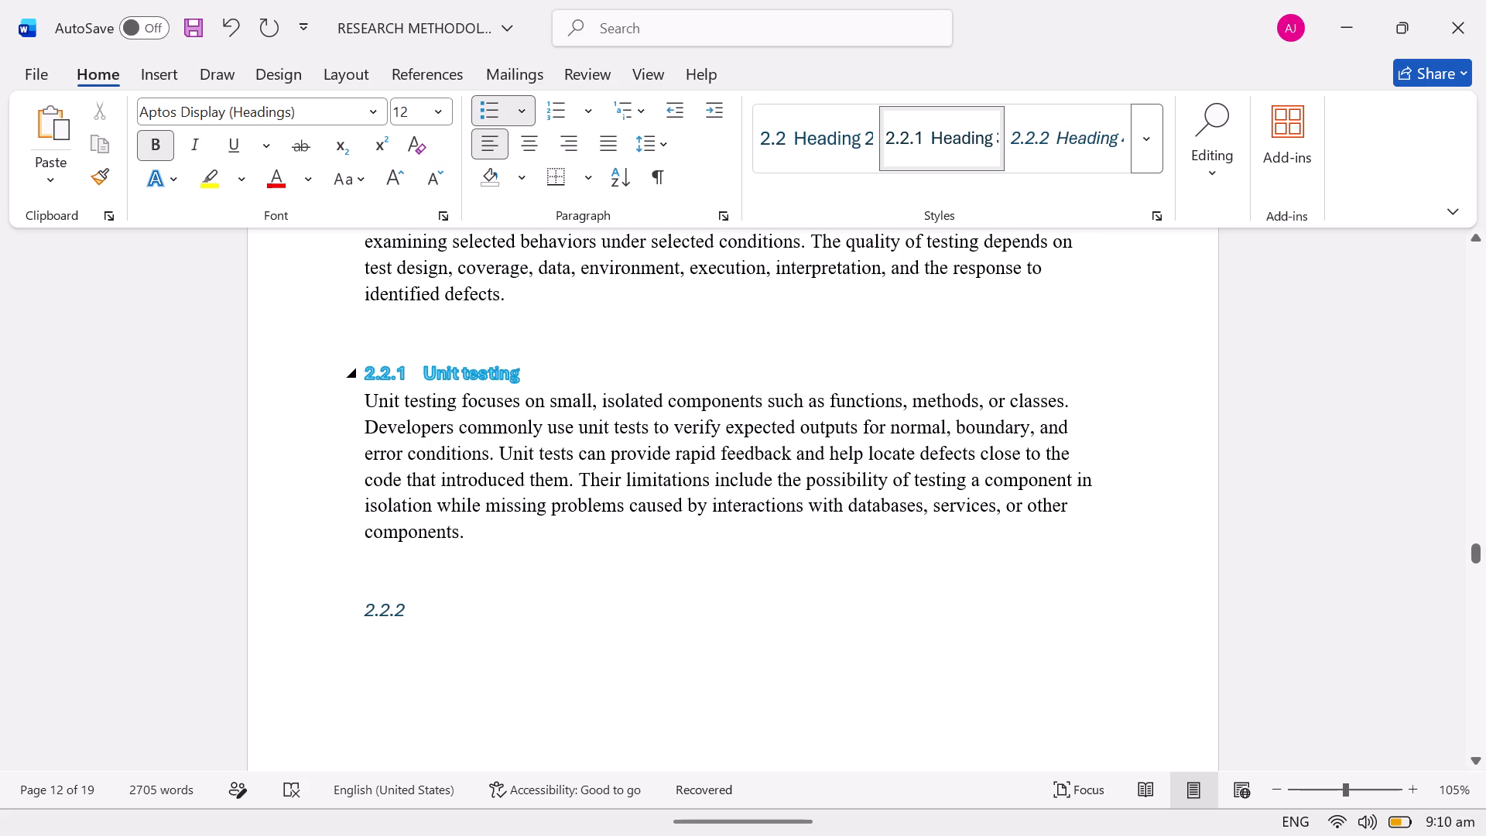
drag(558, 365, 461, 361)
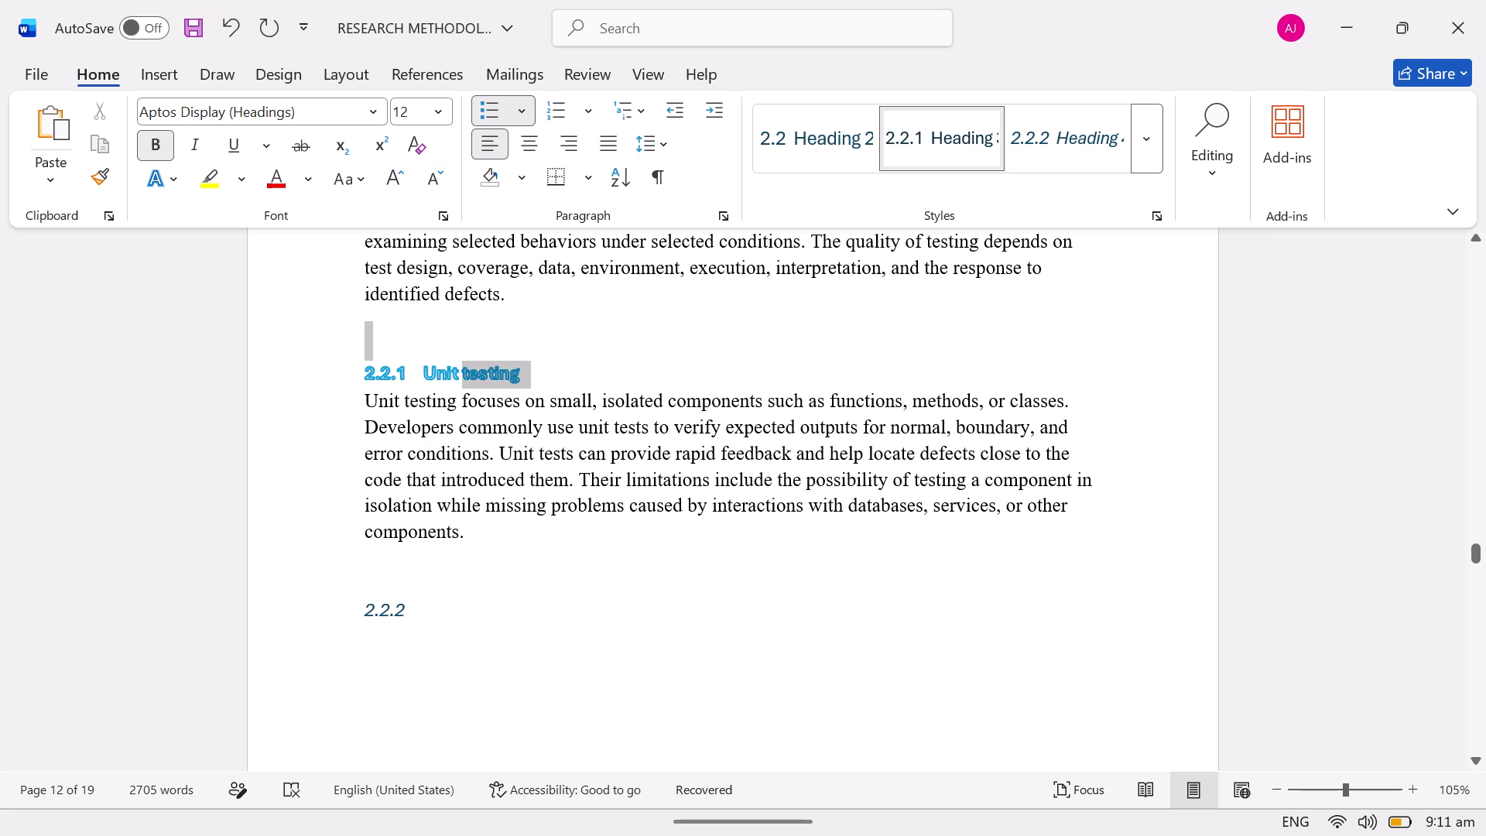
drag(461, 361, 355, 372)
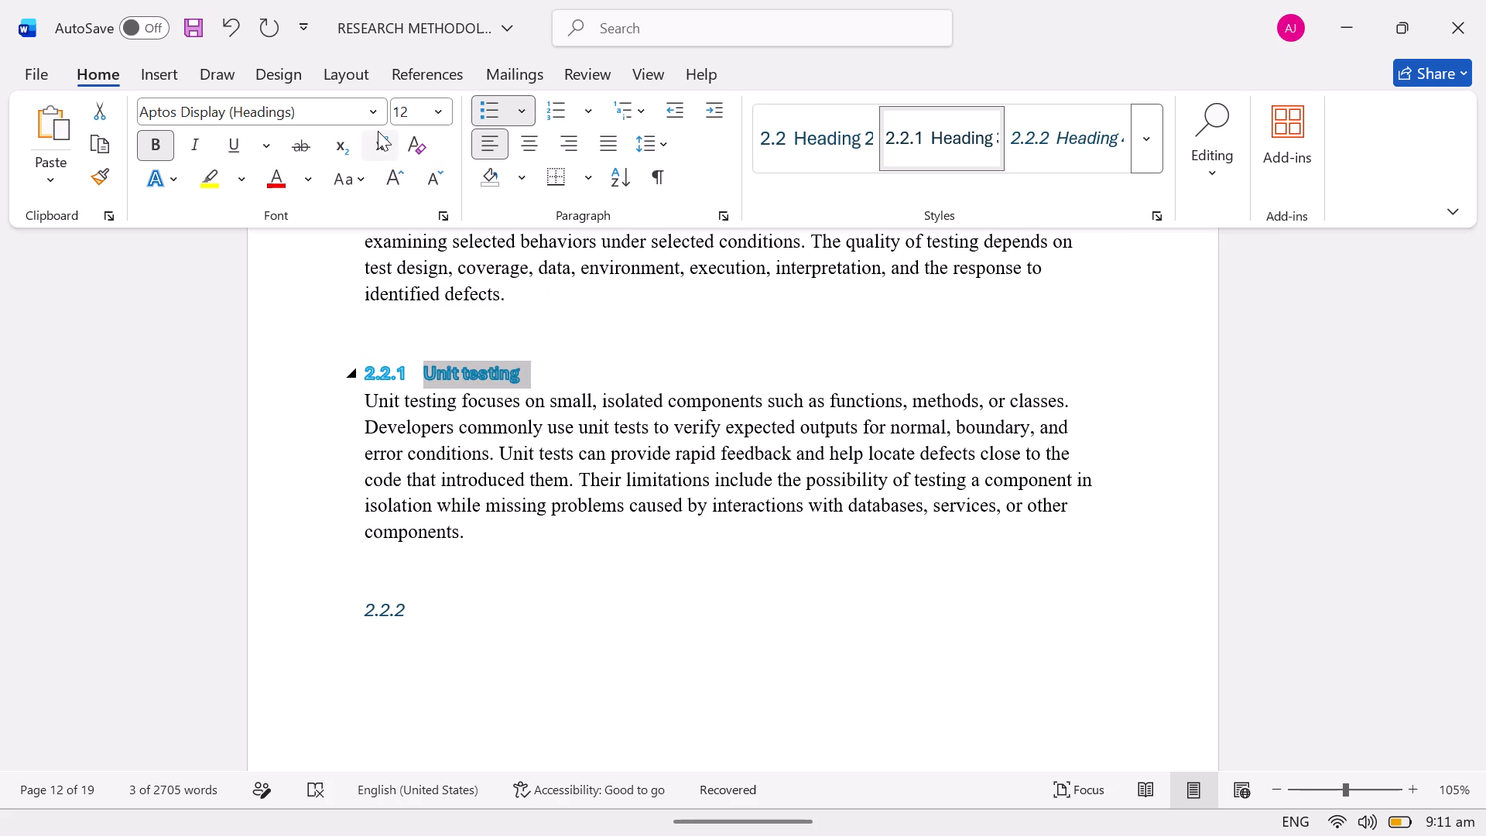
click(372, 111)
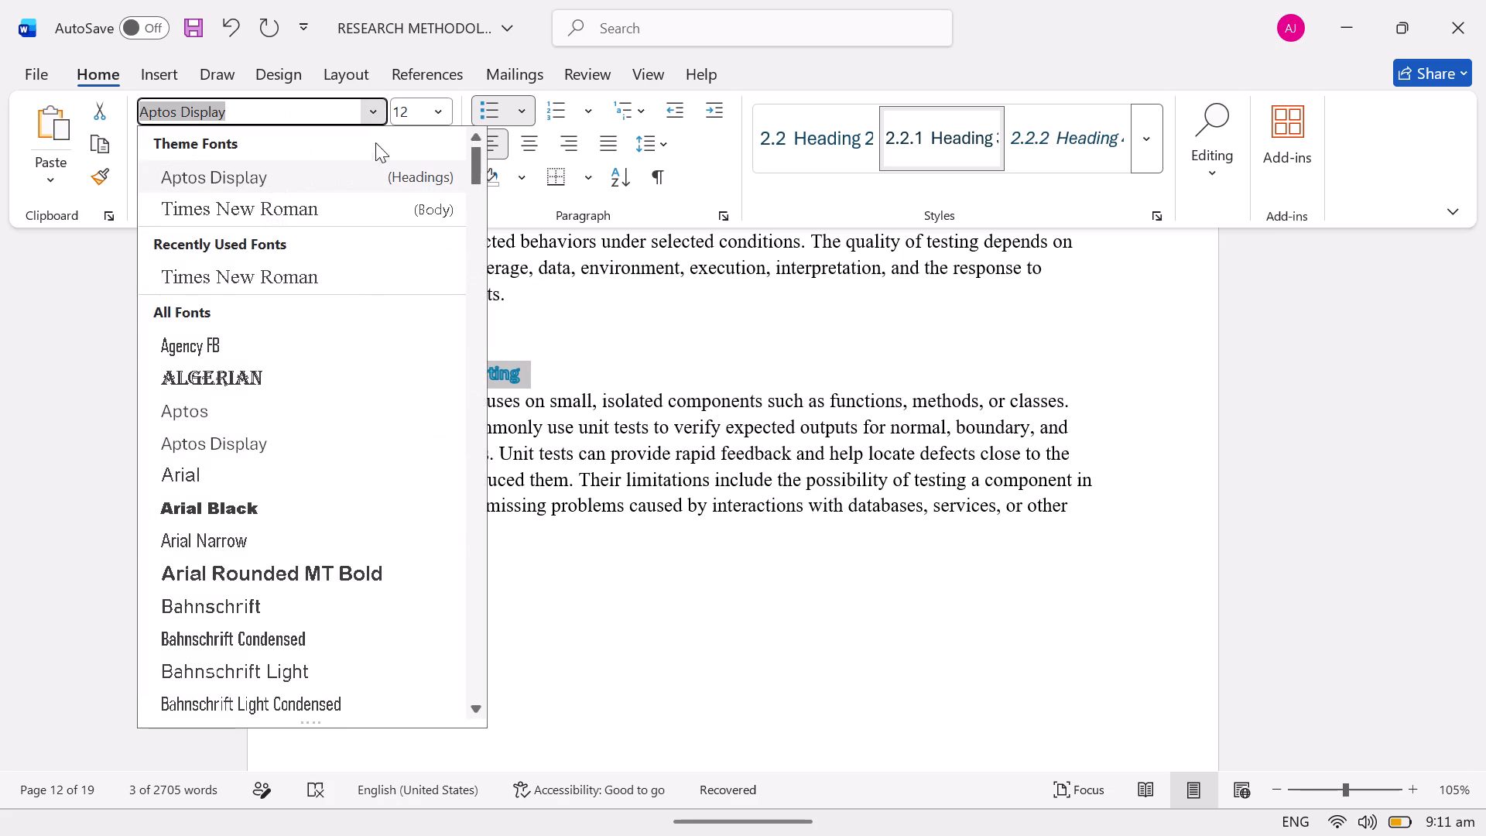
click(371, 207)
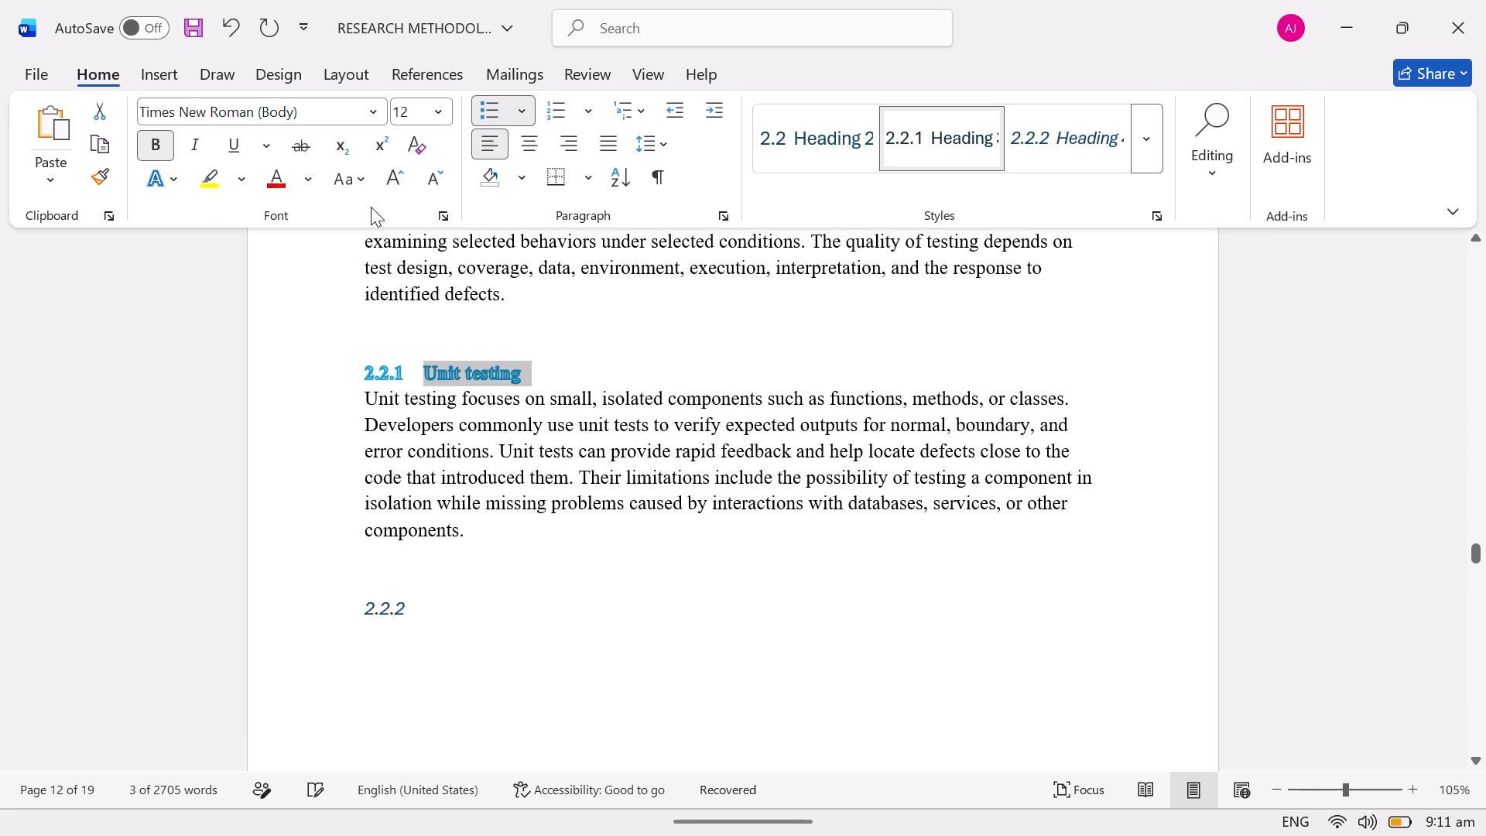
click(570, 370)
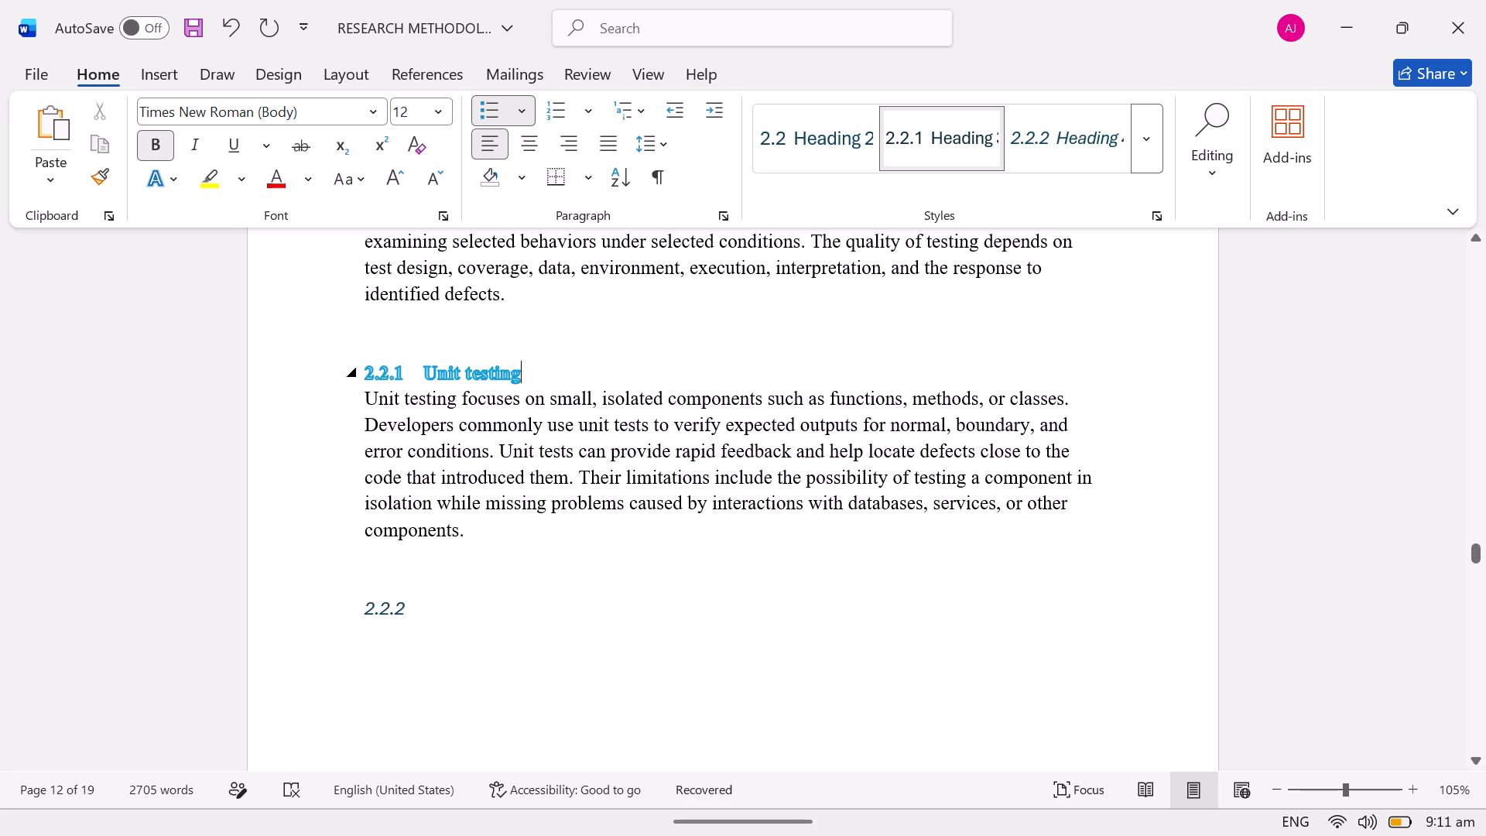
Change the font of the 2.2 Concept of Software Testing Practices heading to Times New Roman (Body).
drag(1476, 553, 1476, 545)
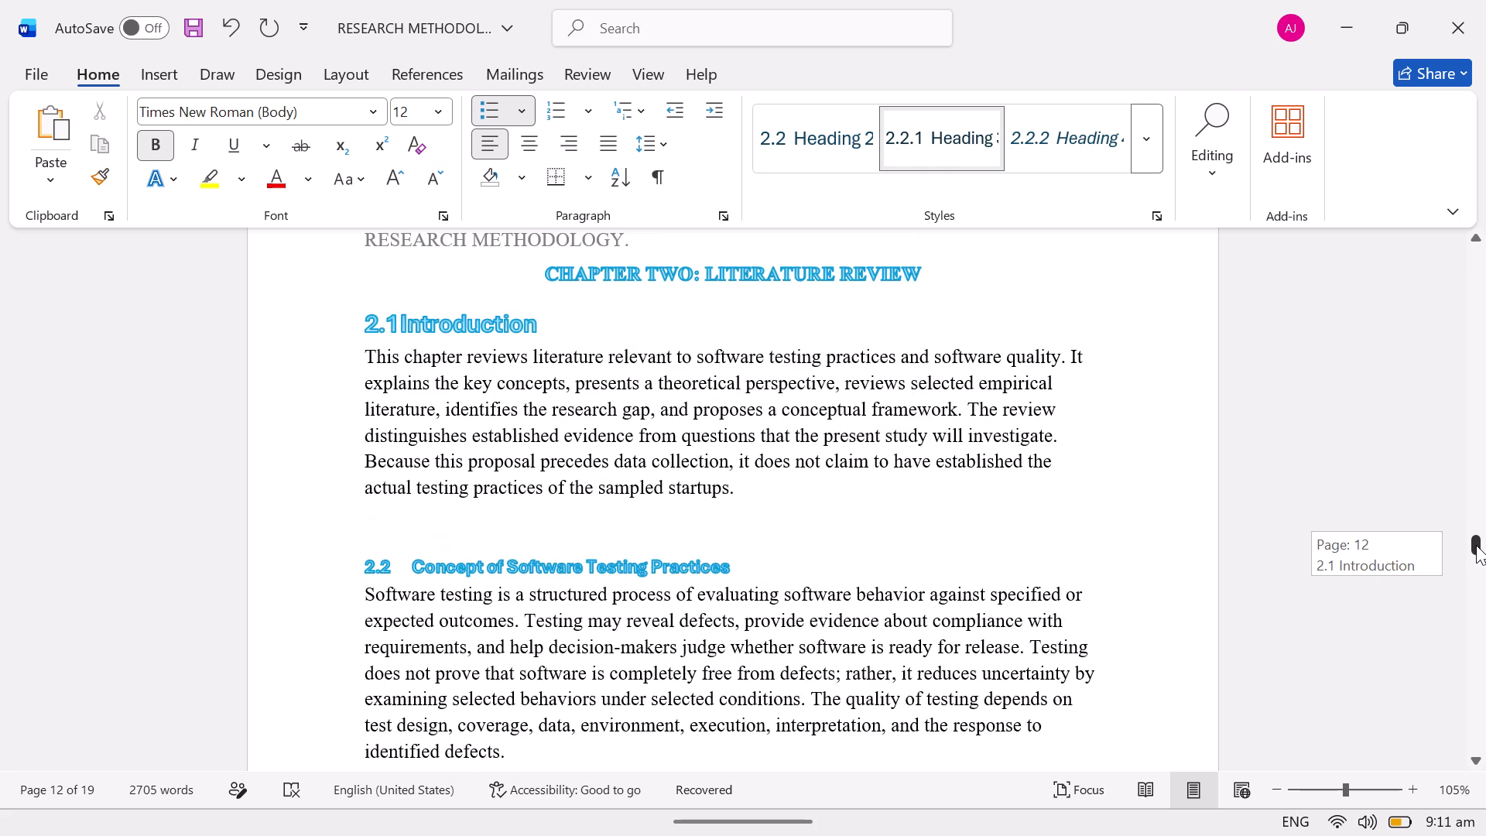
drag(1476, 545, 1476, 546)
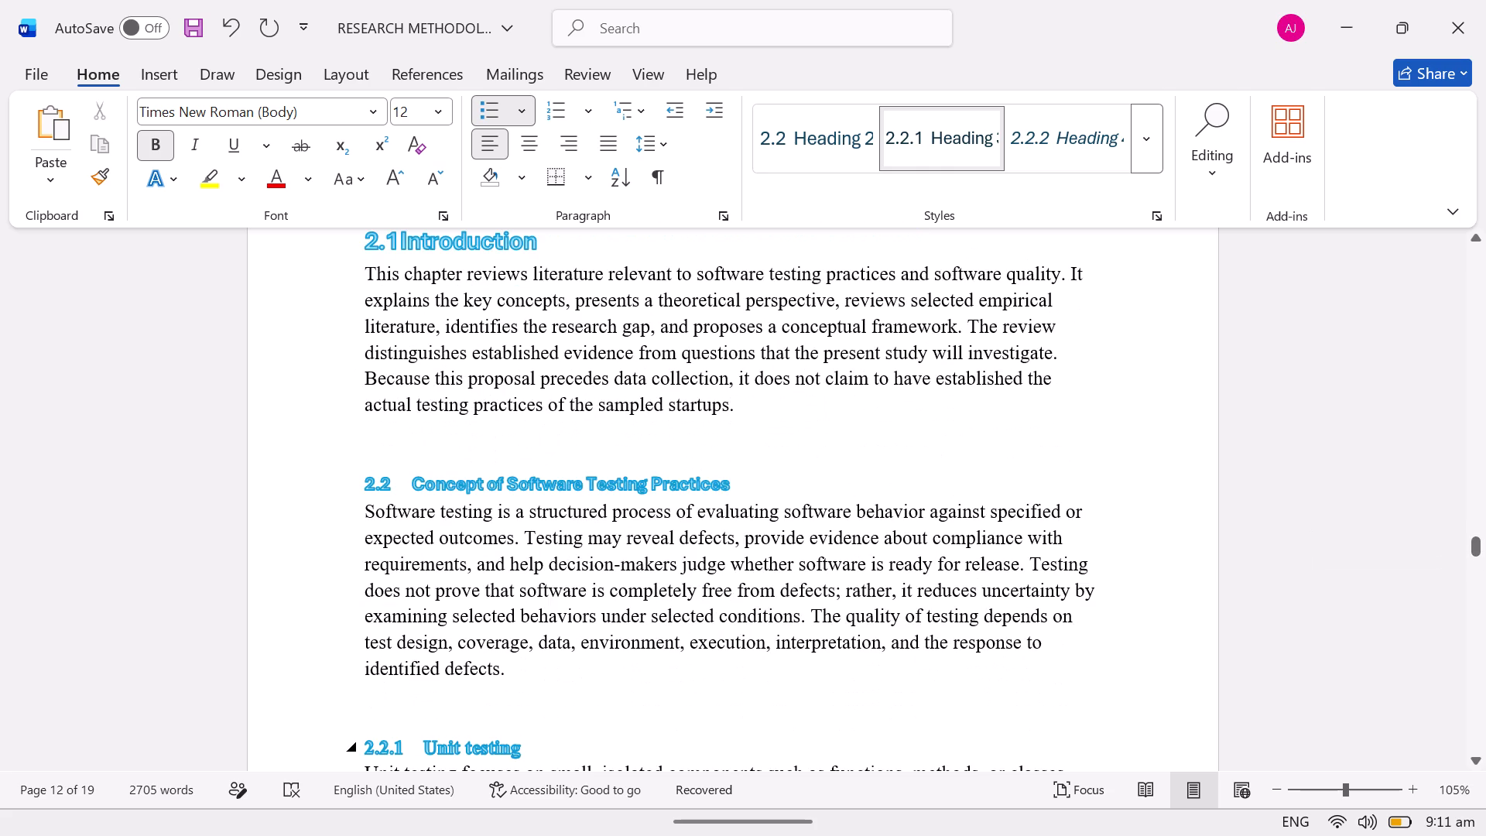
click(764, 484)
drag(763, 483, 760, 485)
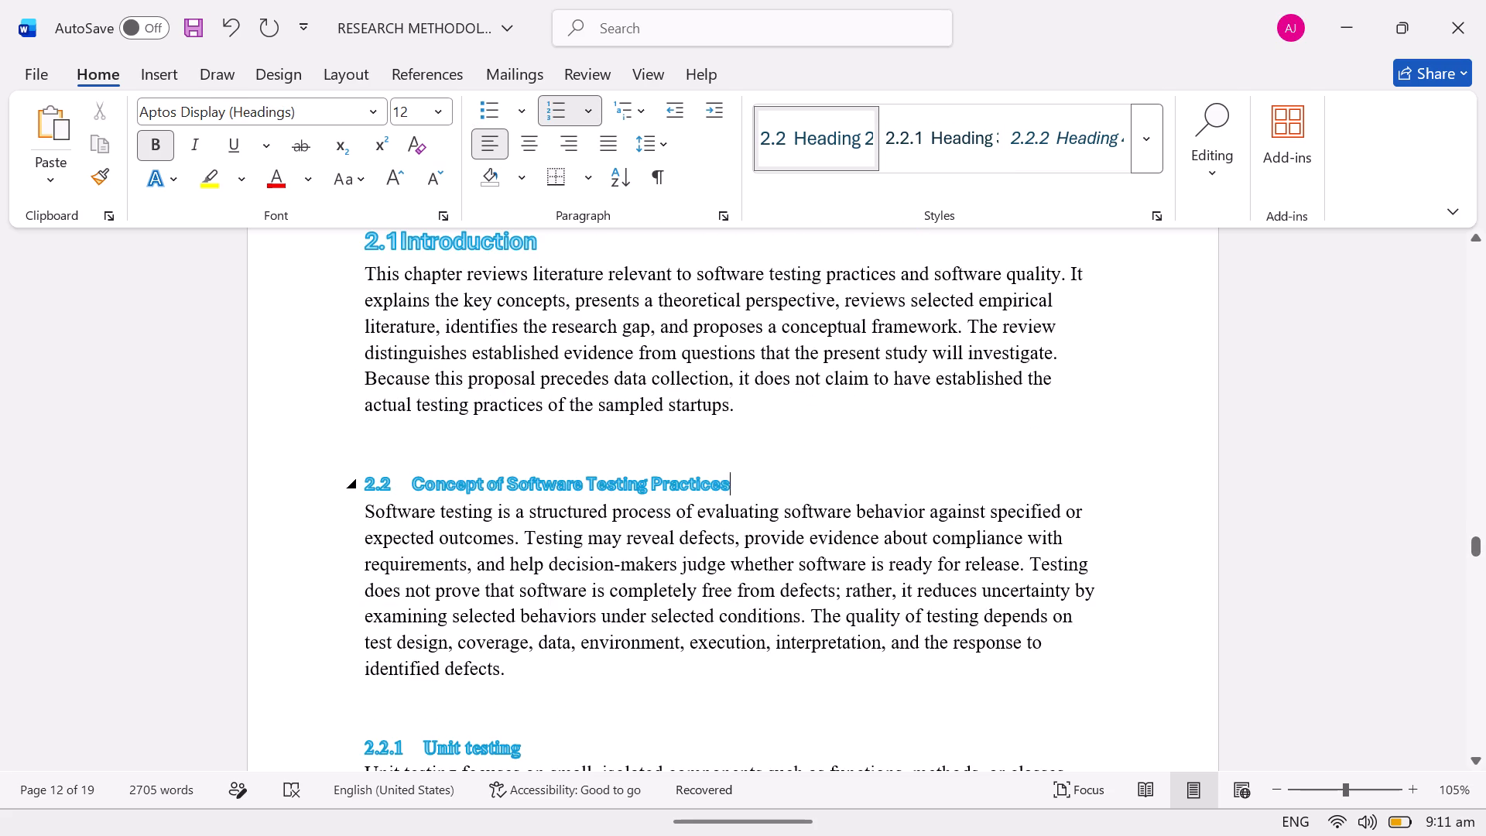
drag(760, 485, 364, 495)
click(373, 111)
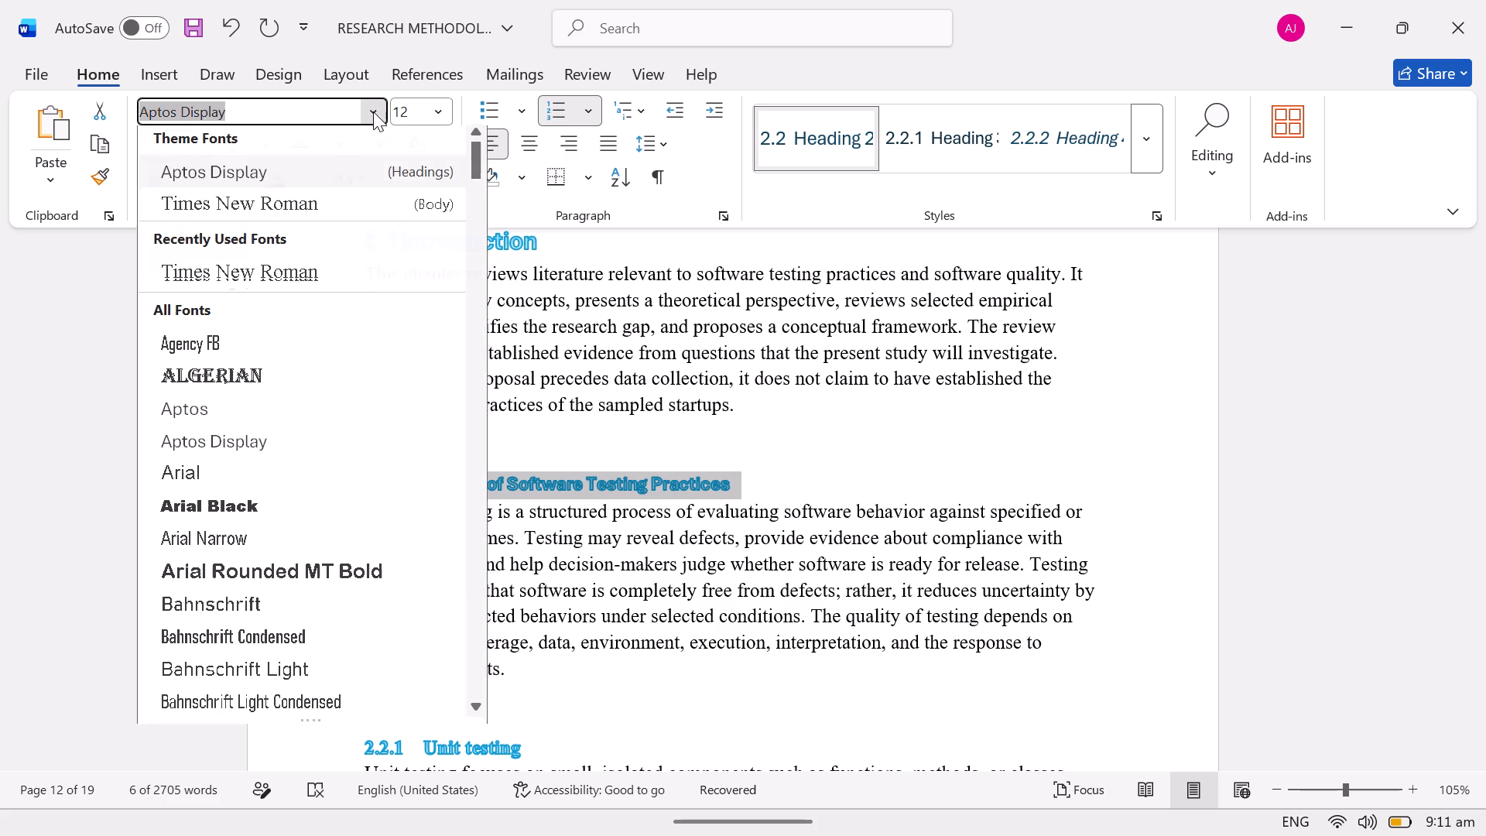
click(405, 198)
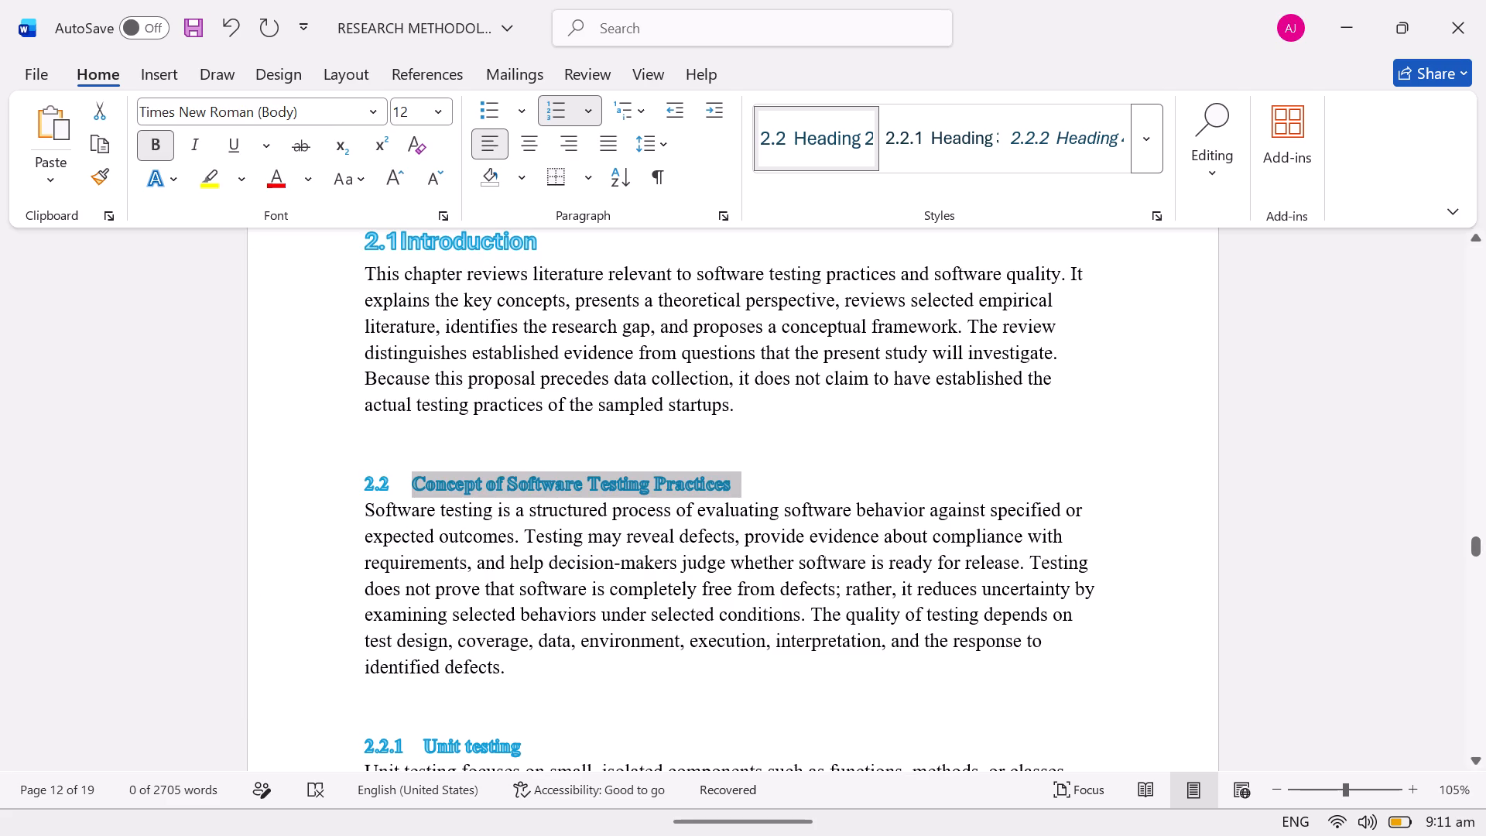
click(844, 461)
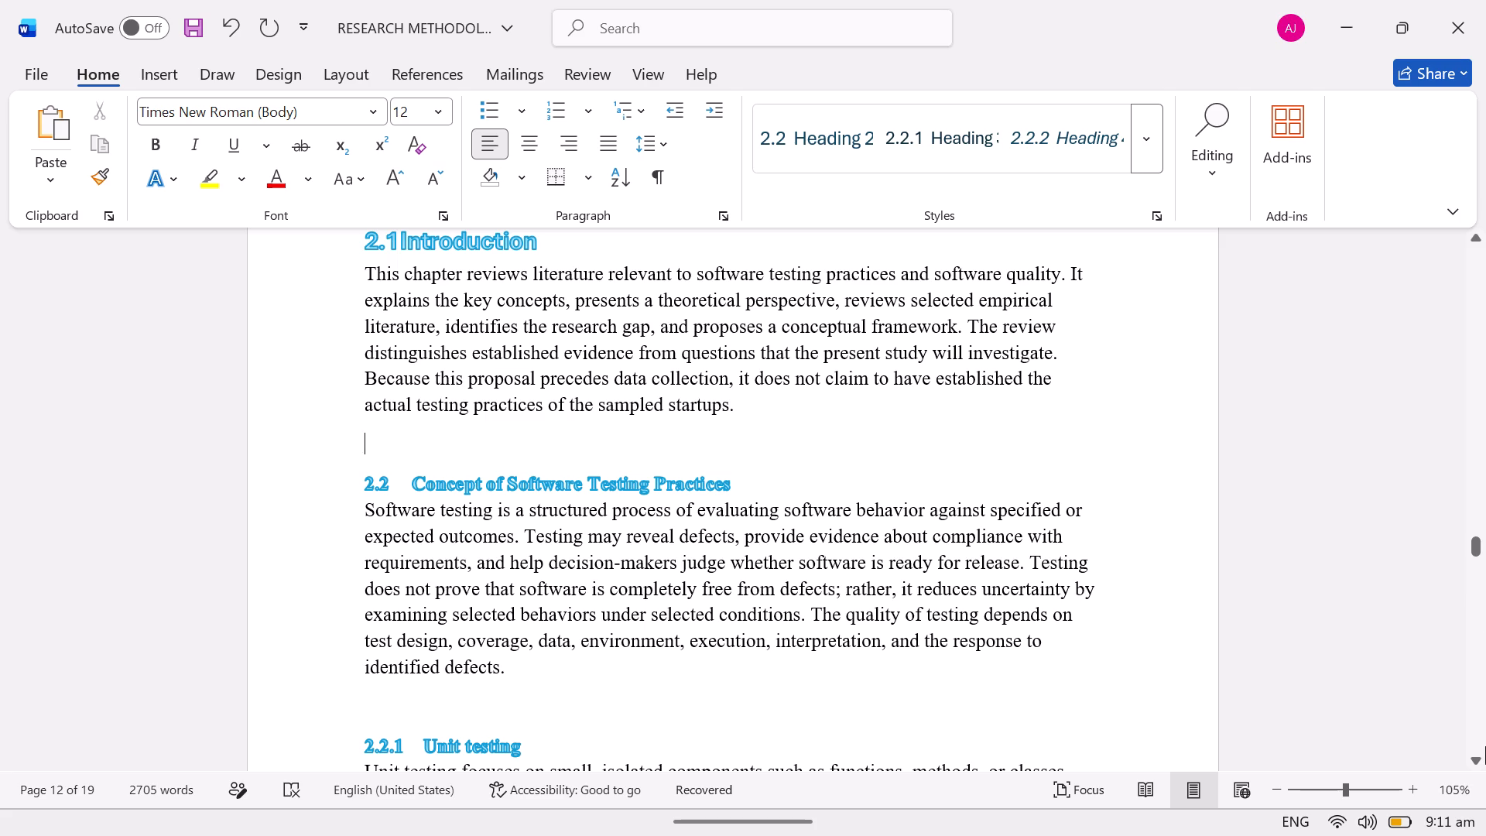
Insert two spaces between the number 2.1 and the word Introduction in the chapter's first heading.
click(1474, 545)
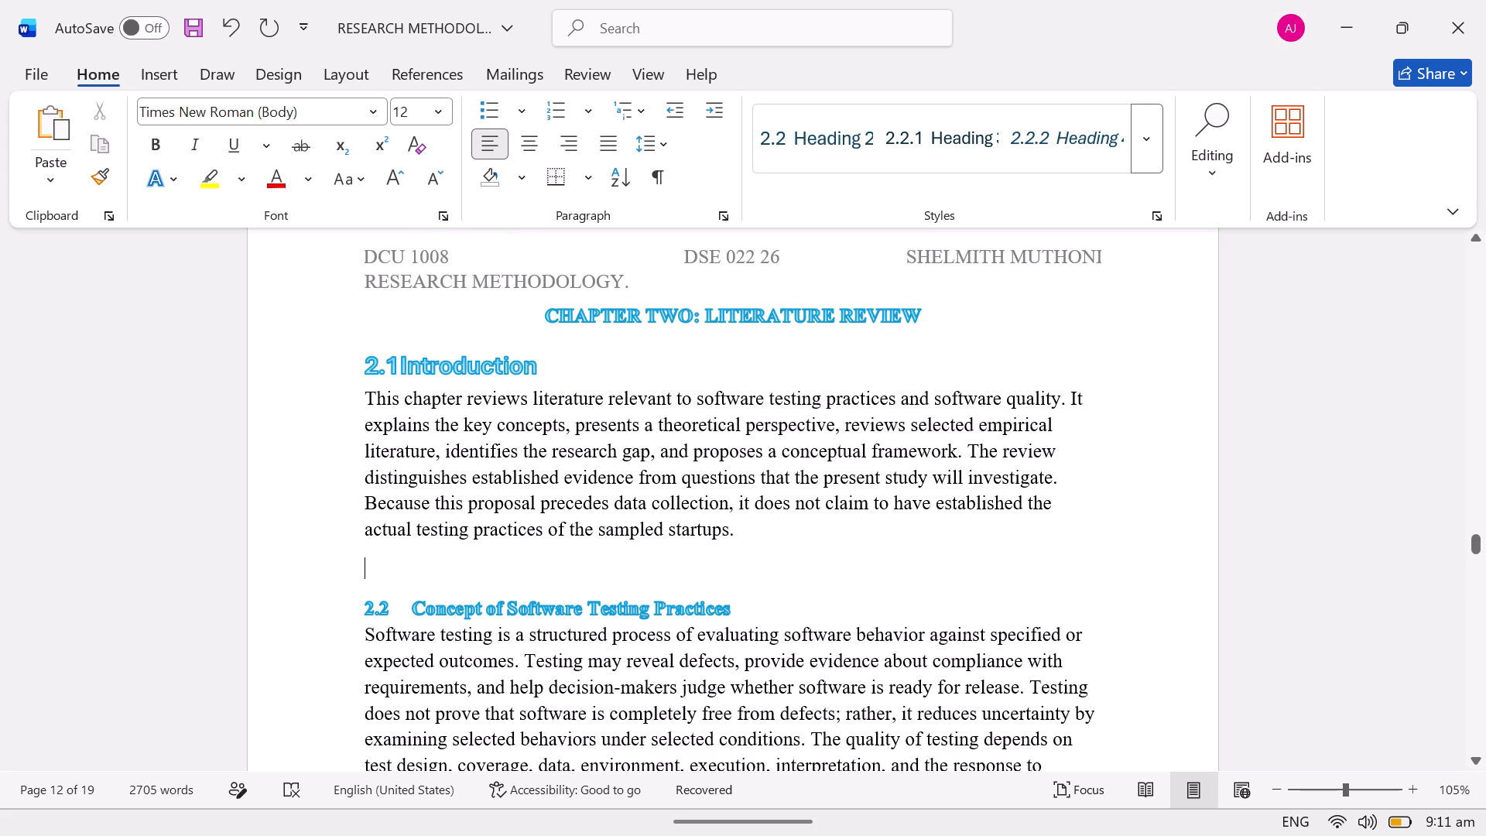
click(395, 365)
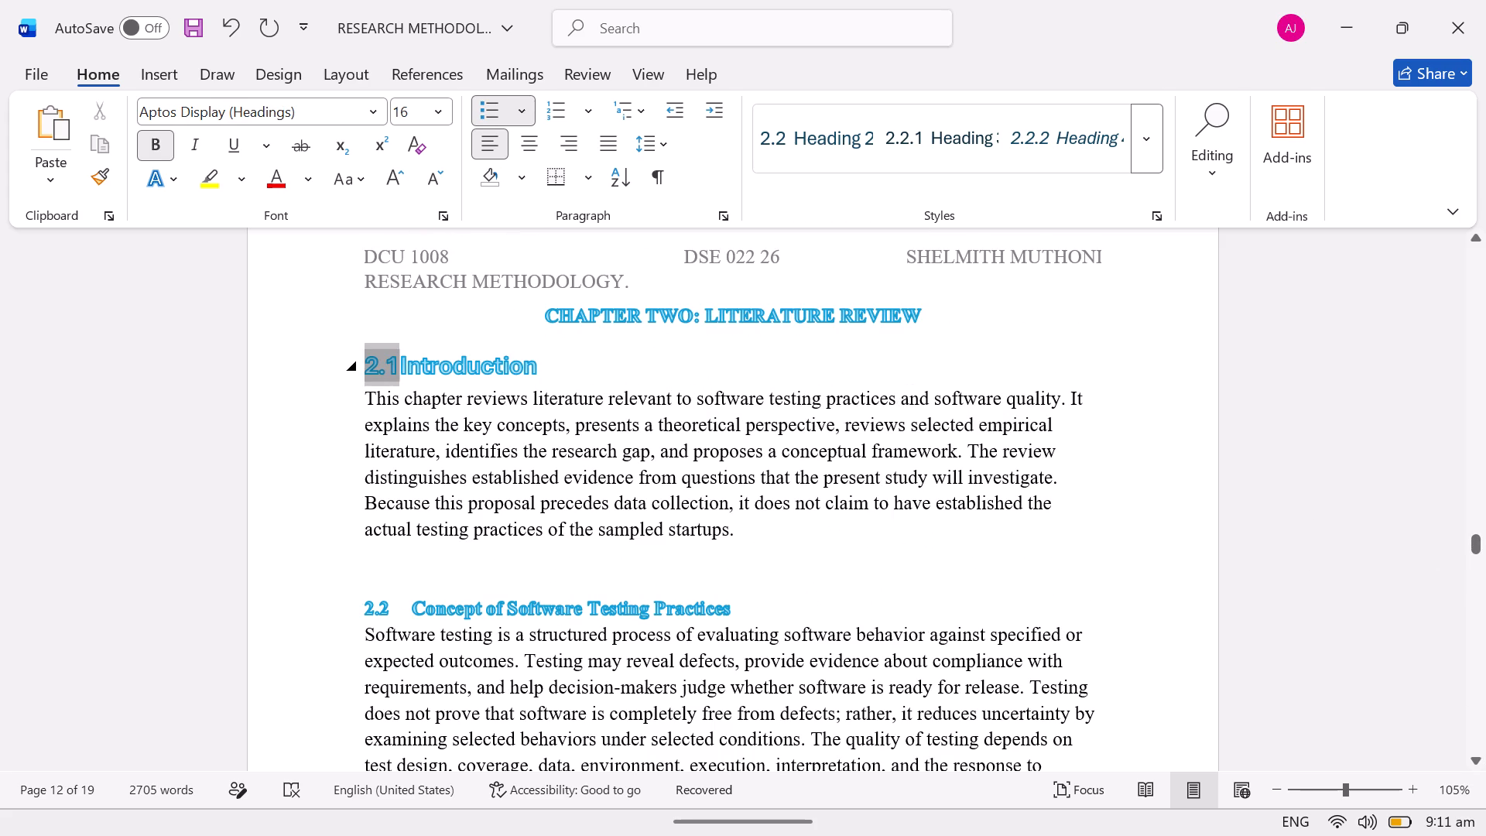
click(395, 365)
double_click(399, 362)
click(449, 372)
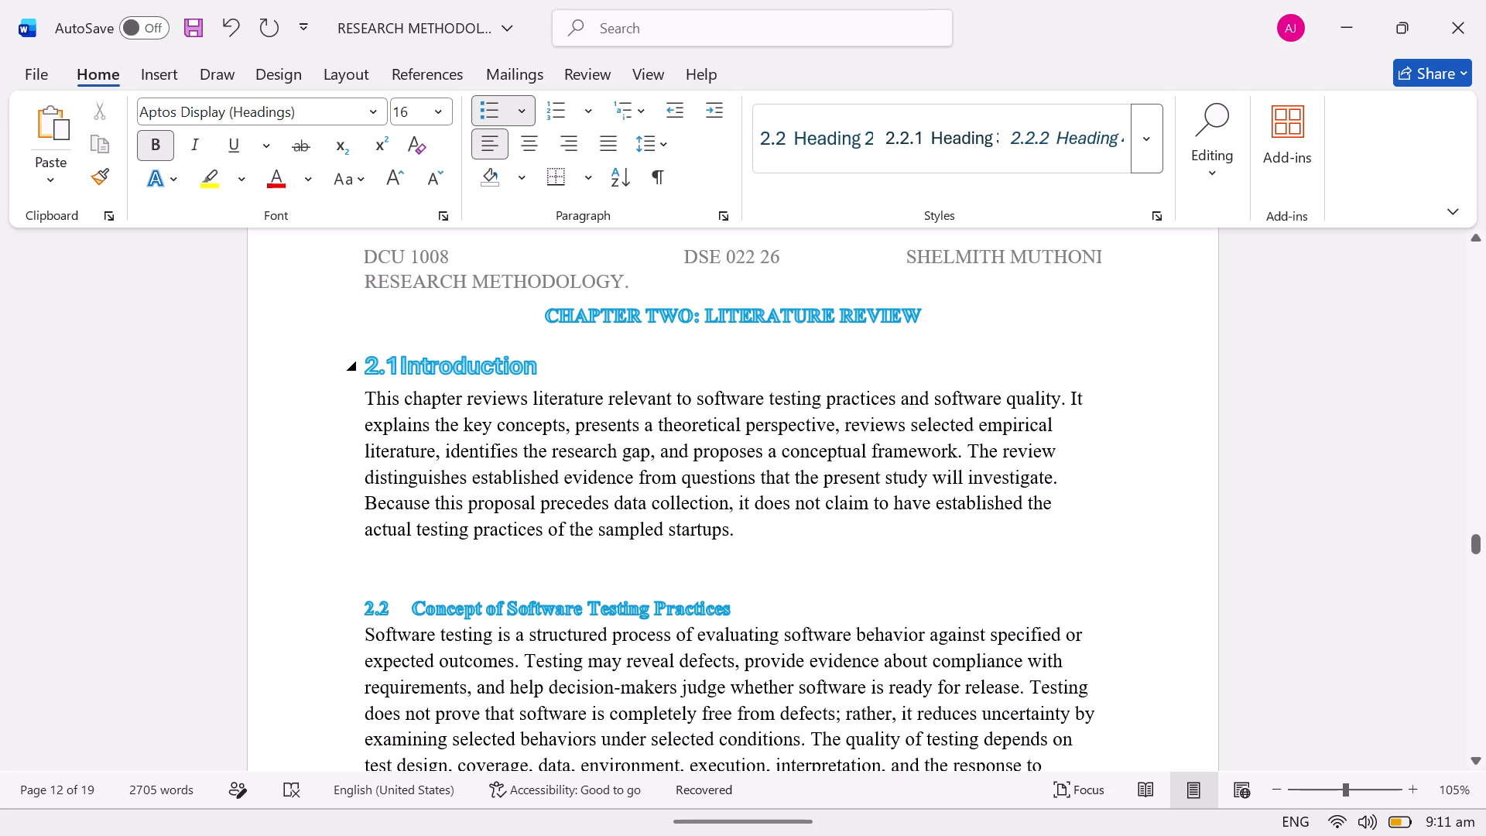
click(406, 368)
key(Left)
key(space)
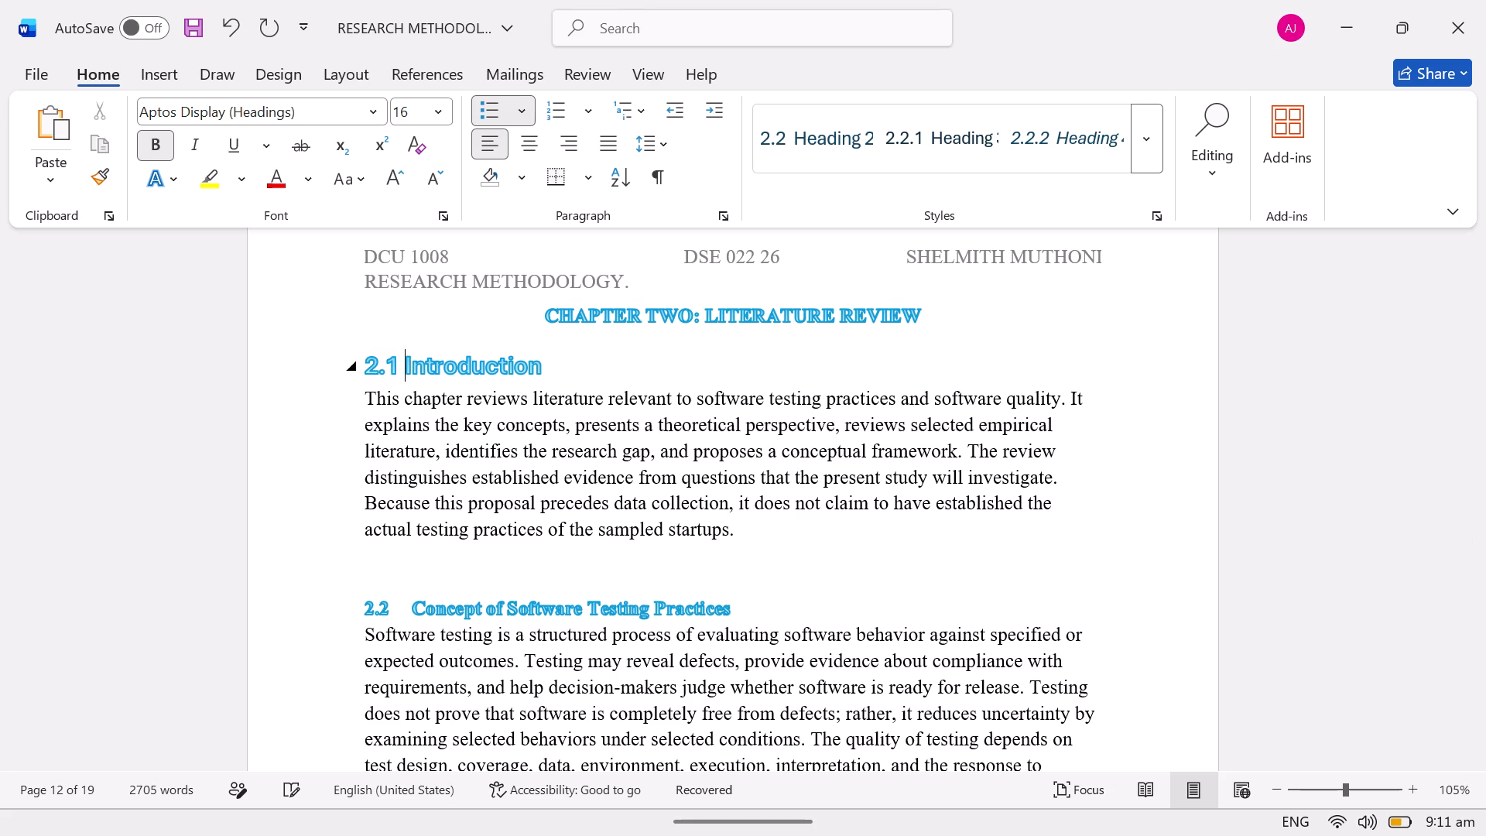
key(space)
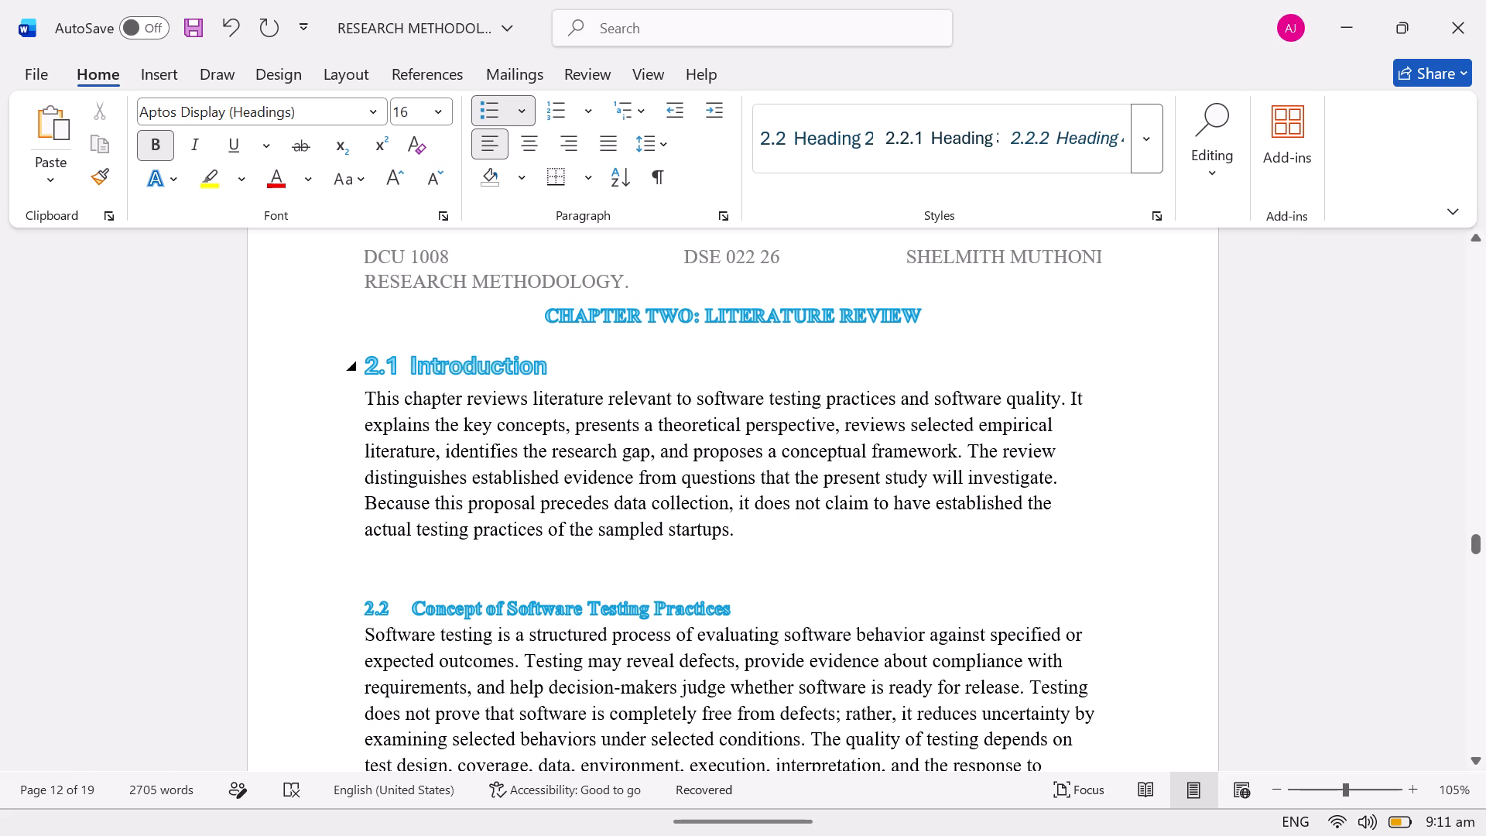
Change the font of the 2.1 Introduction heading to Times New Roman (Body).
click(584, 366)
drag(562, 375, 548, 372)
drag(548, 372, 373, 368)
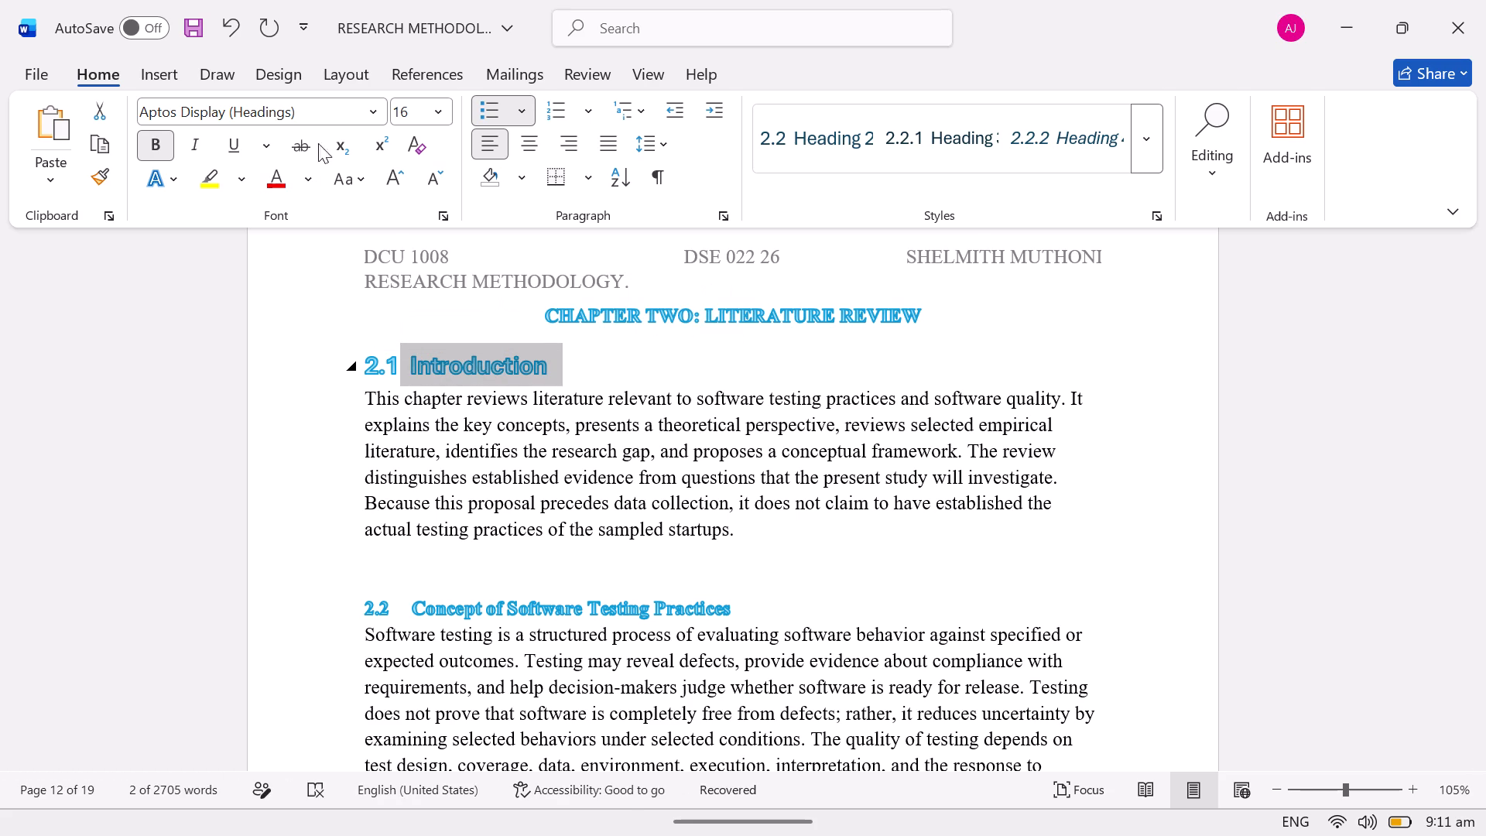
click(373, 113)
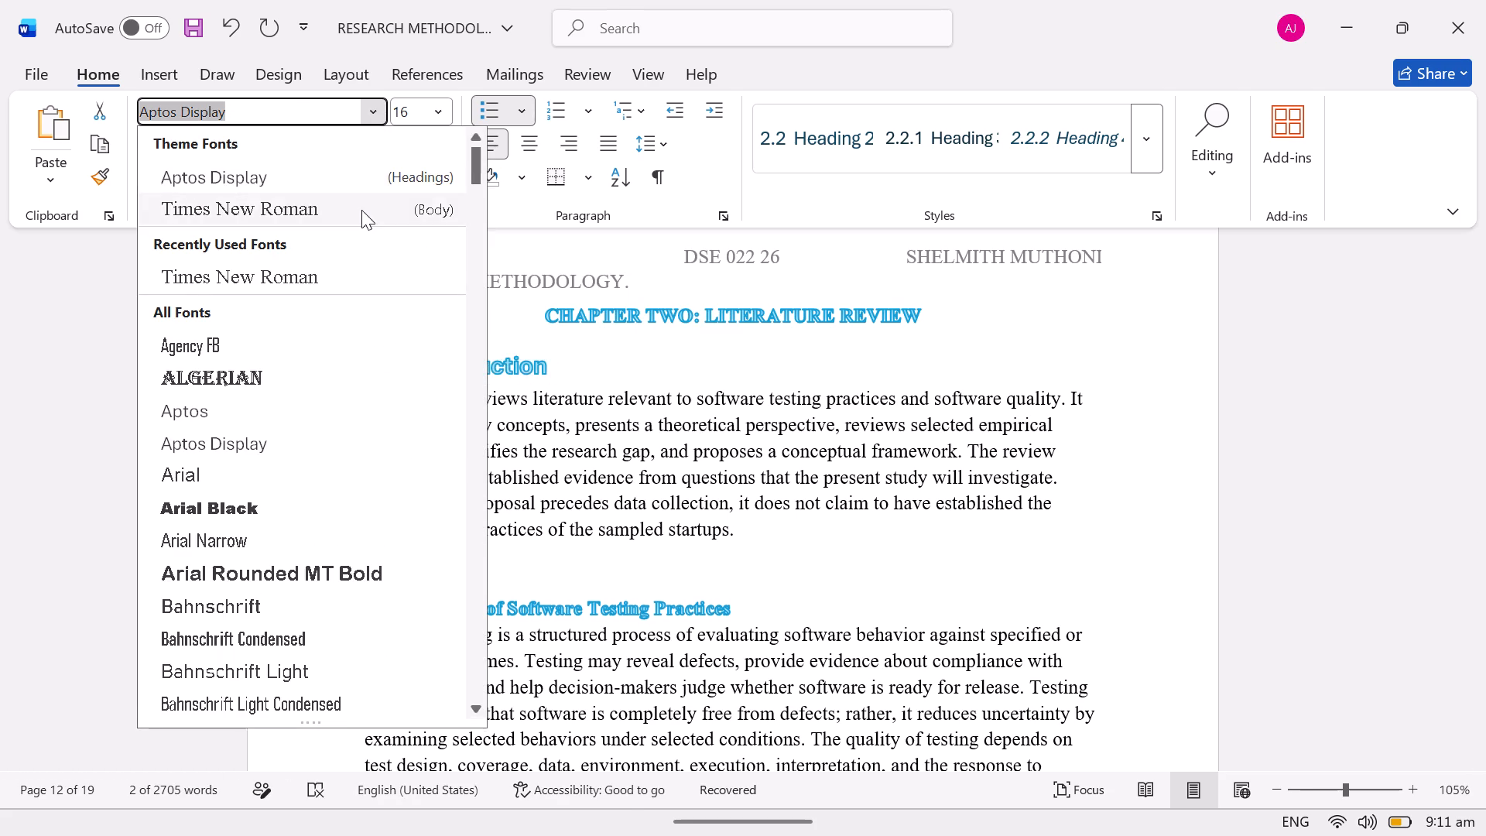
click(361, 210)
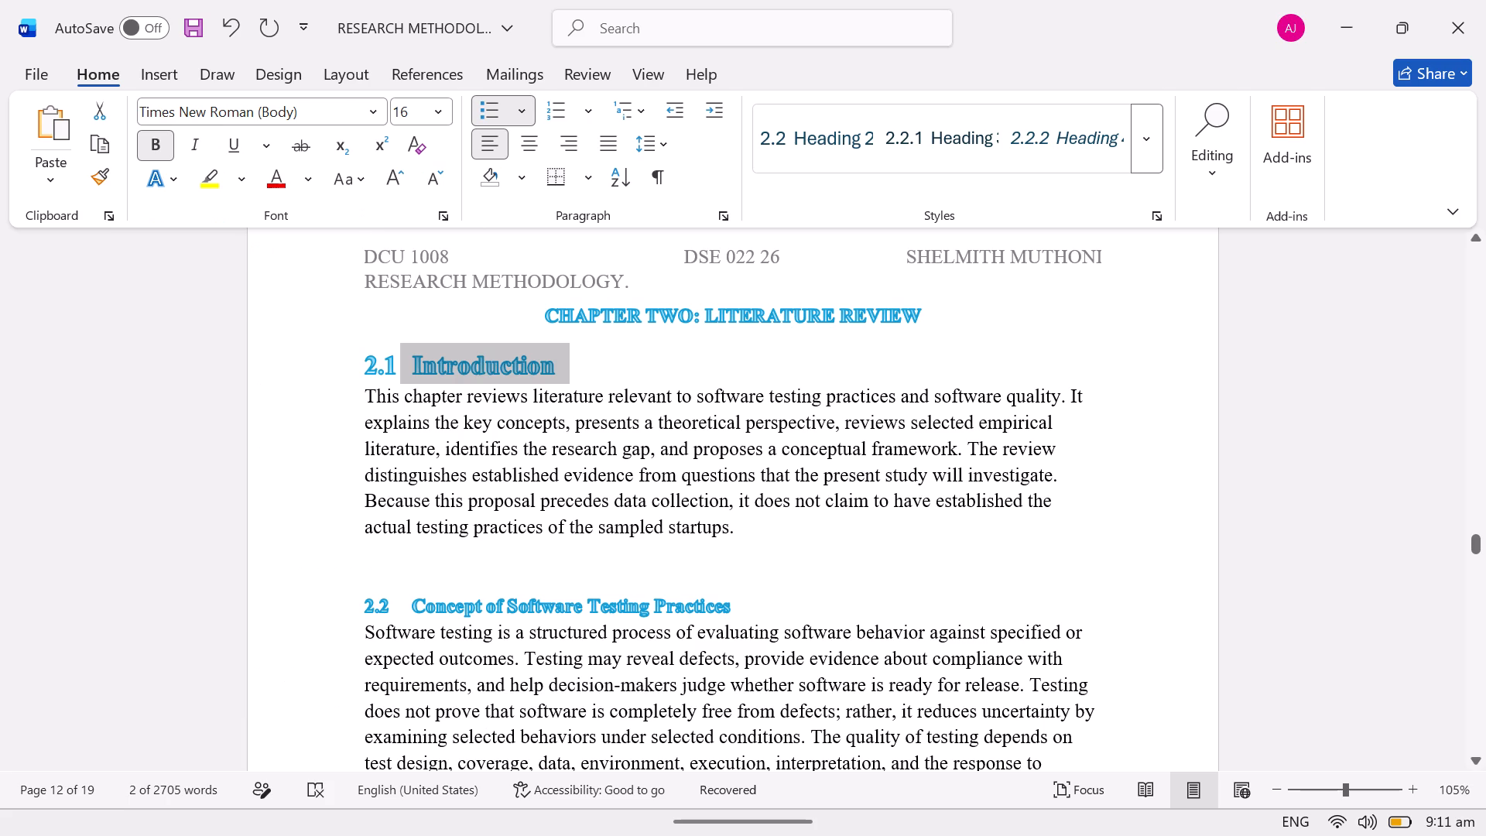
click(769, 588)
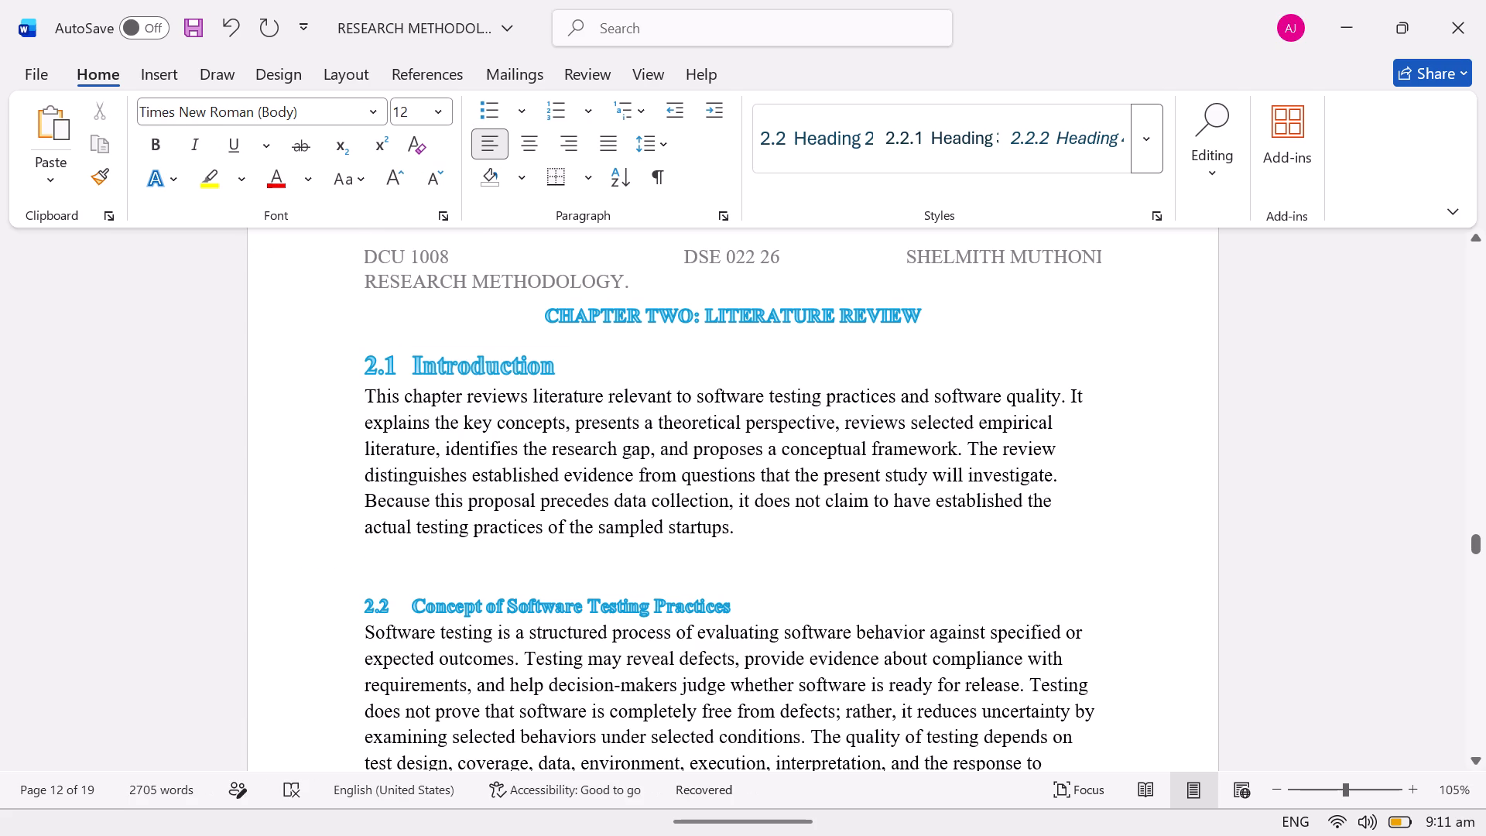
Enter the non-italic title "Integration and system testing" in the empty 2.2.2 heading.
drag(1475, 551, 1478, 561)
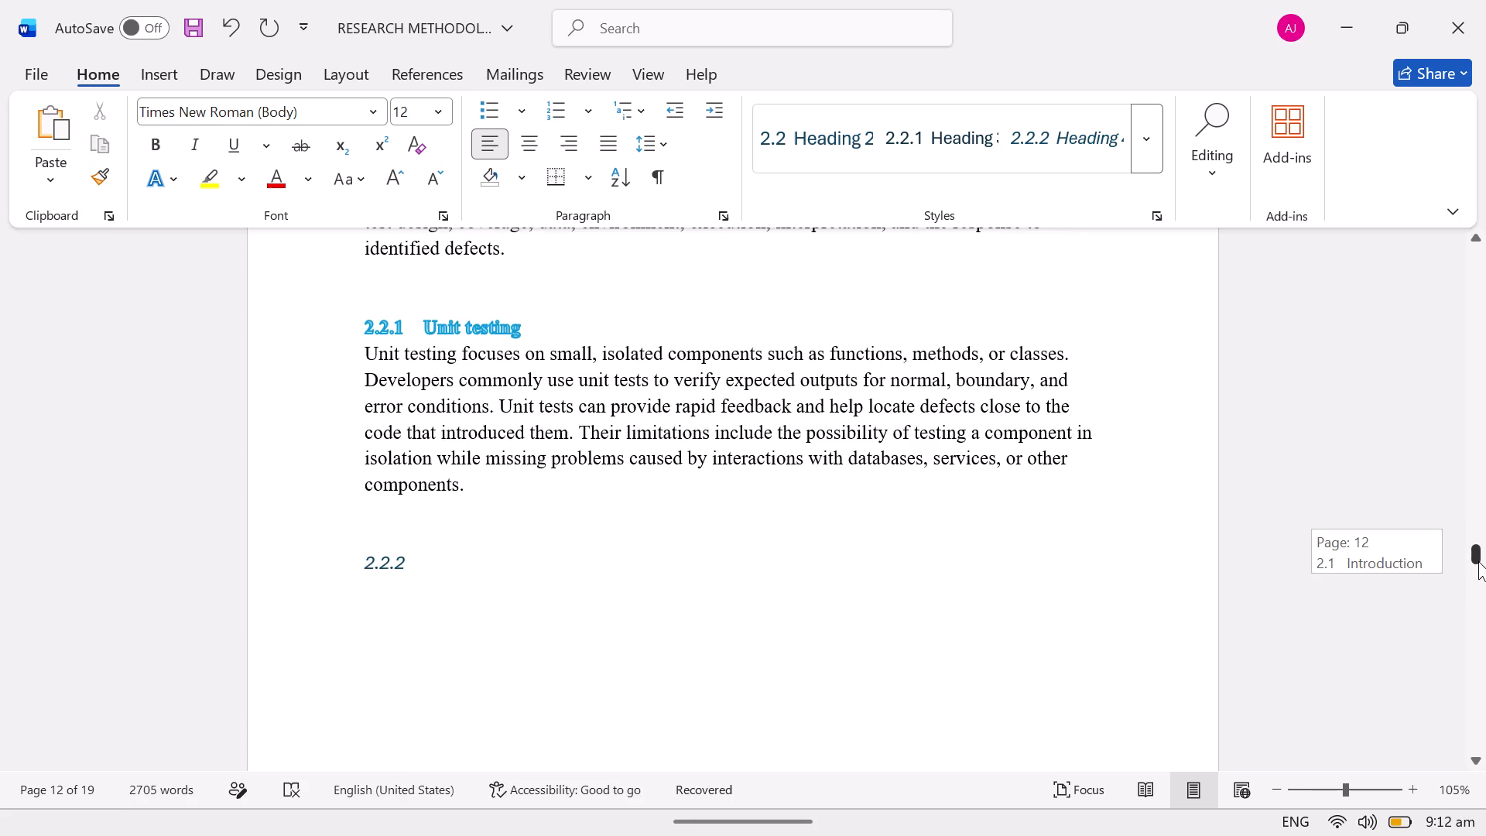
drag(1478, 561, 1479, 561)
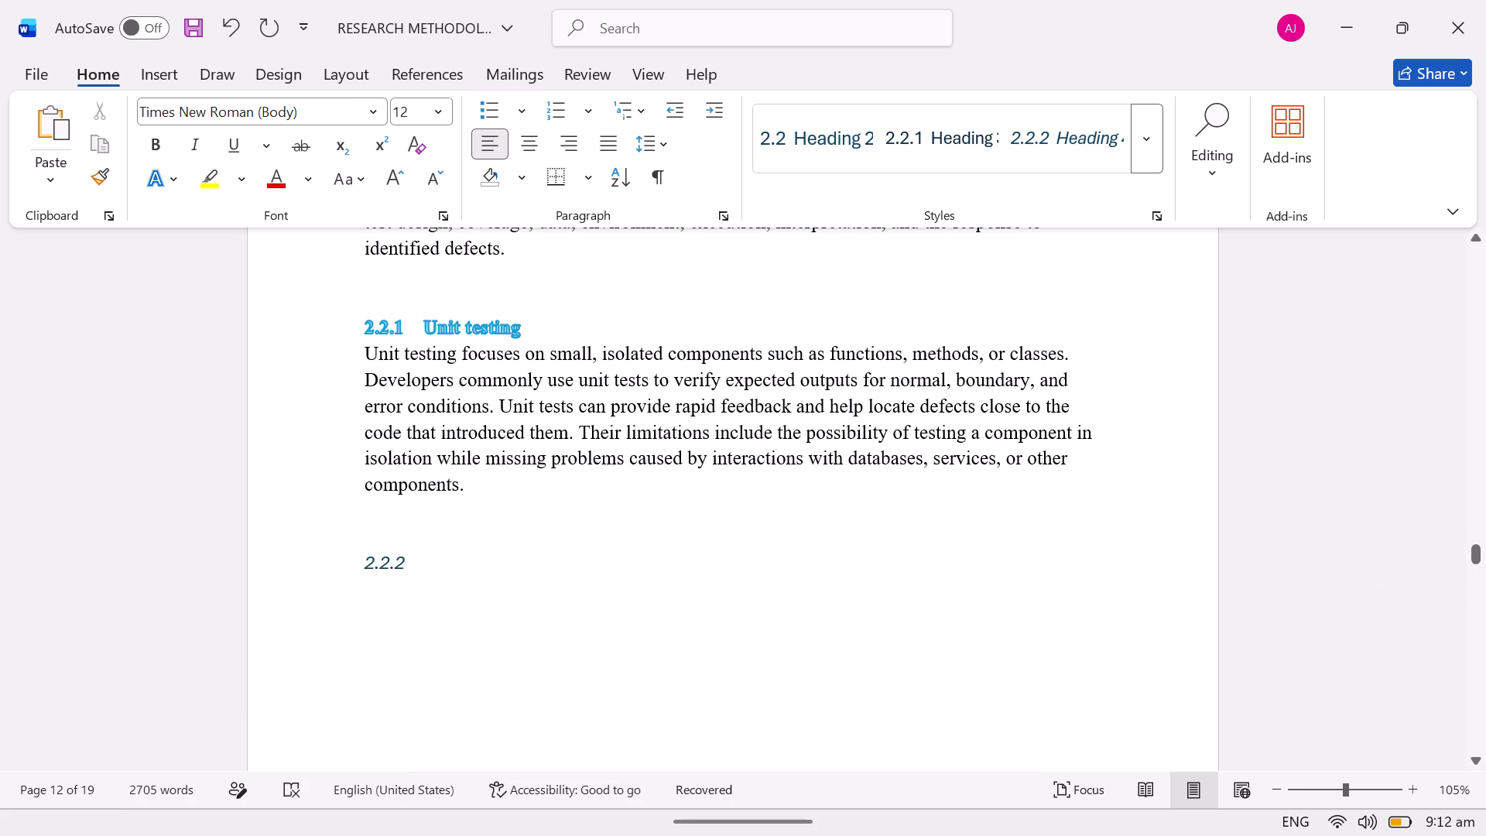
click(519, 545)
click(496, 559)
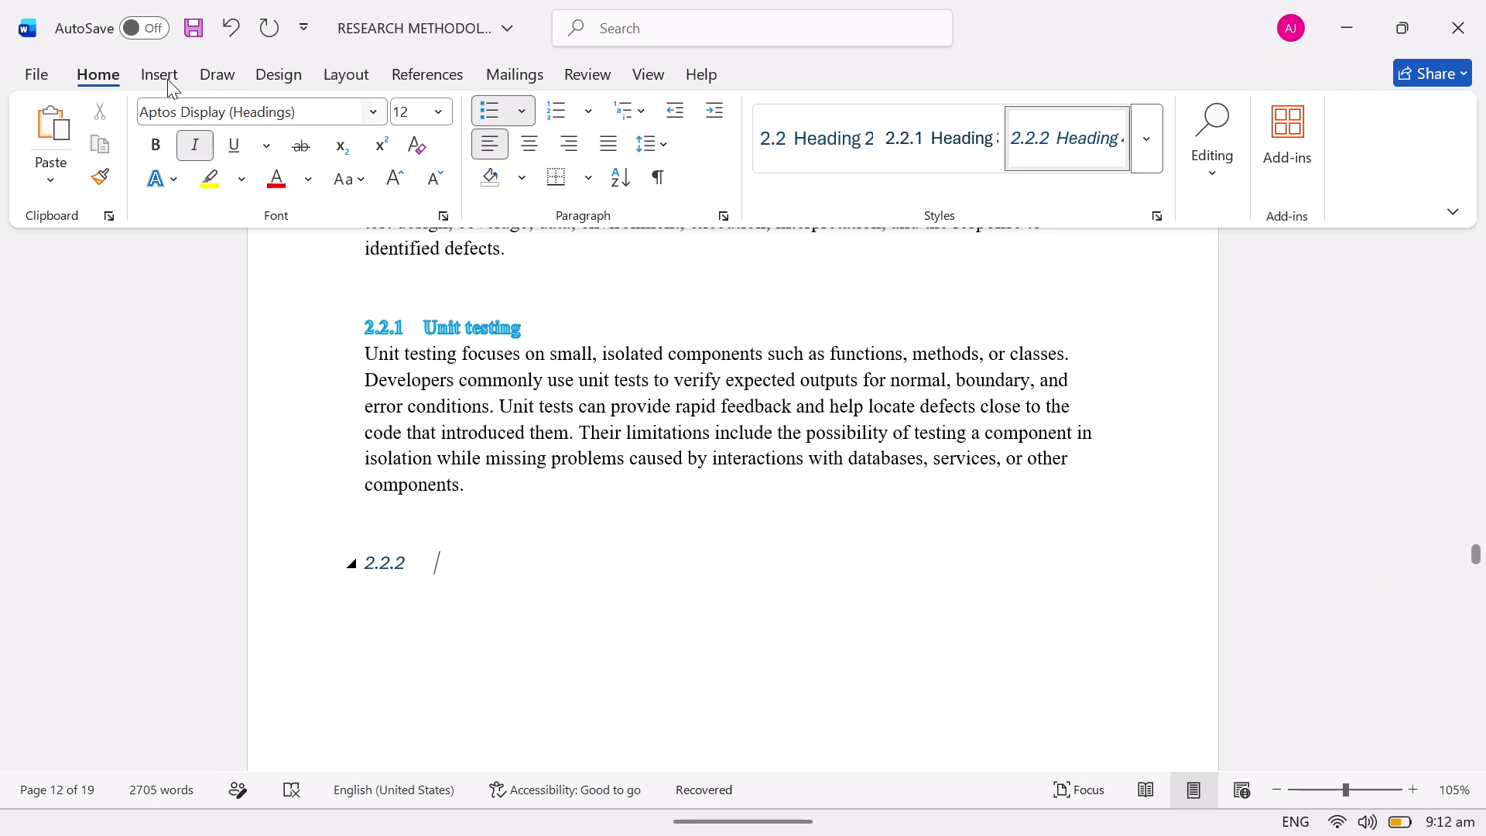
click(191, 149)
key(shift+i)
key(n)
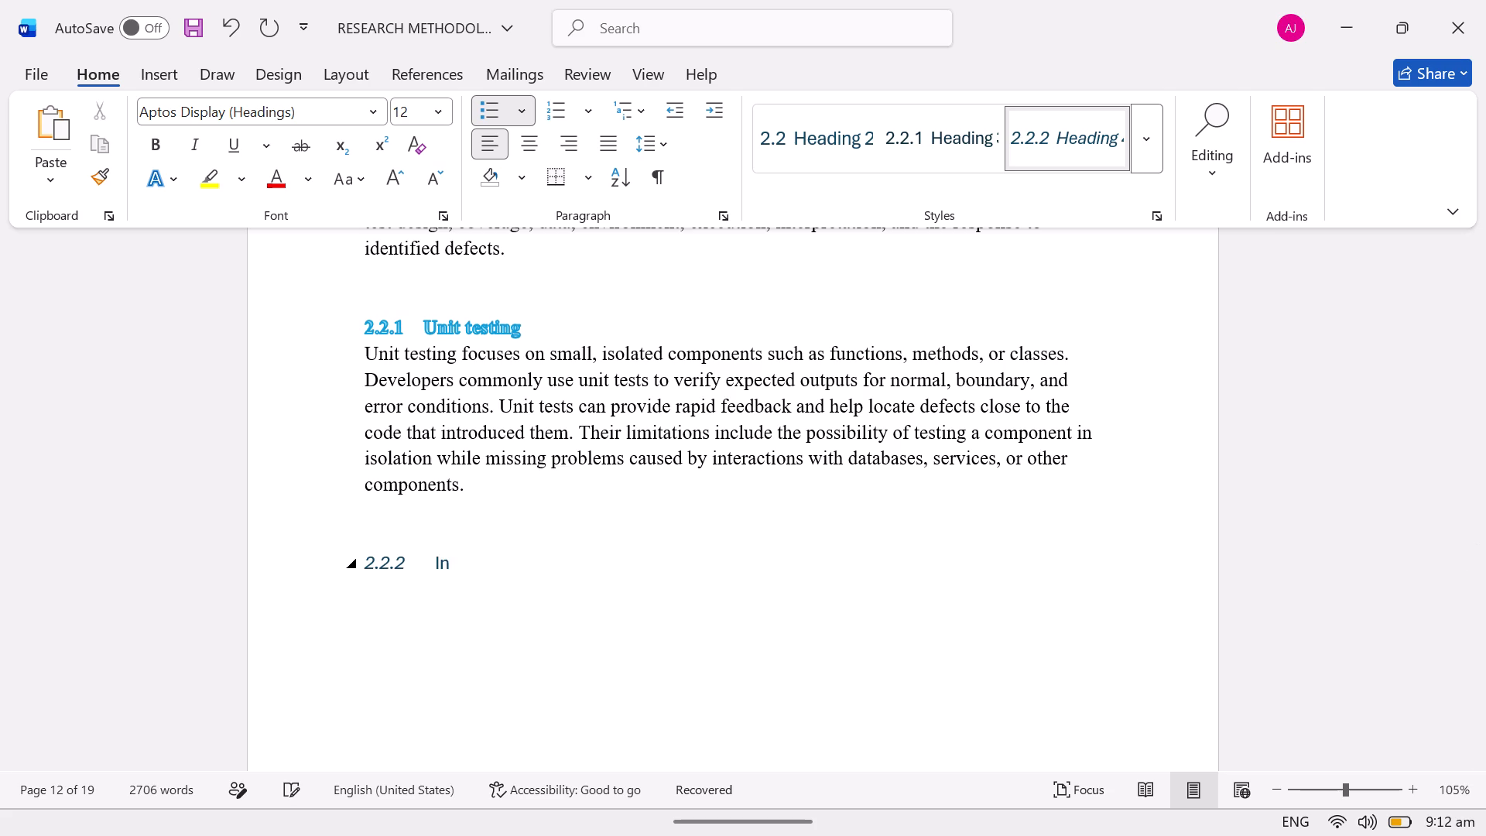
text(te)
text(gration)
key(space)
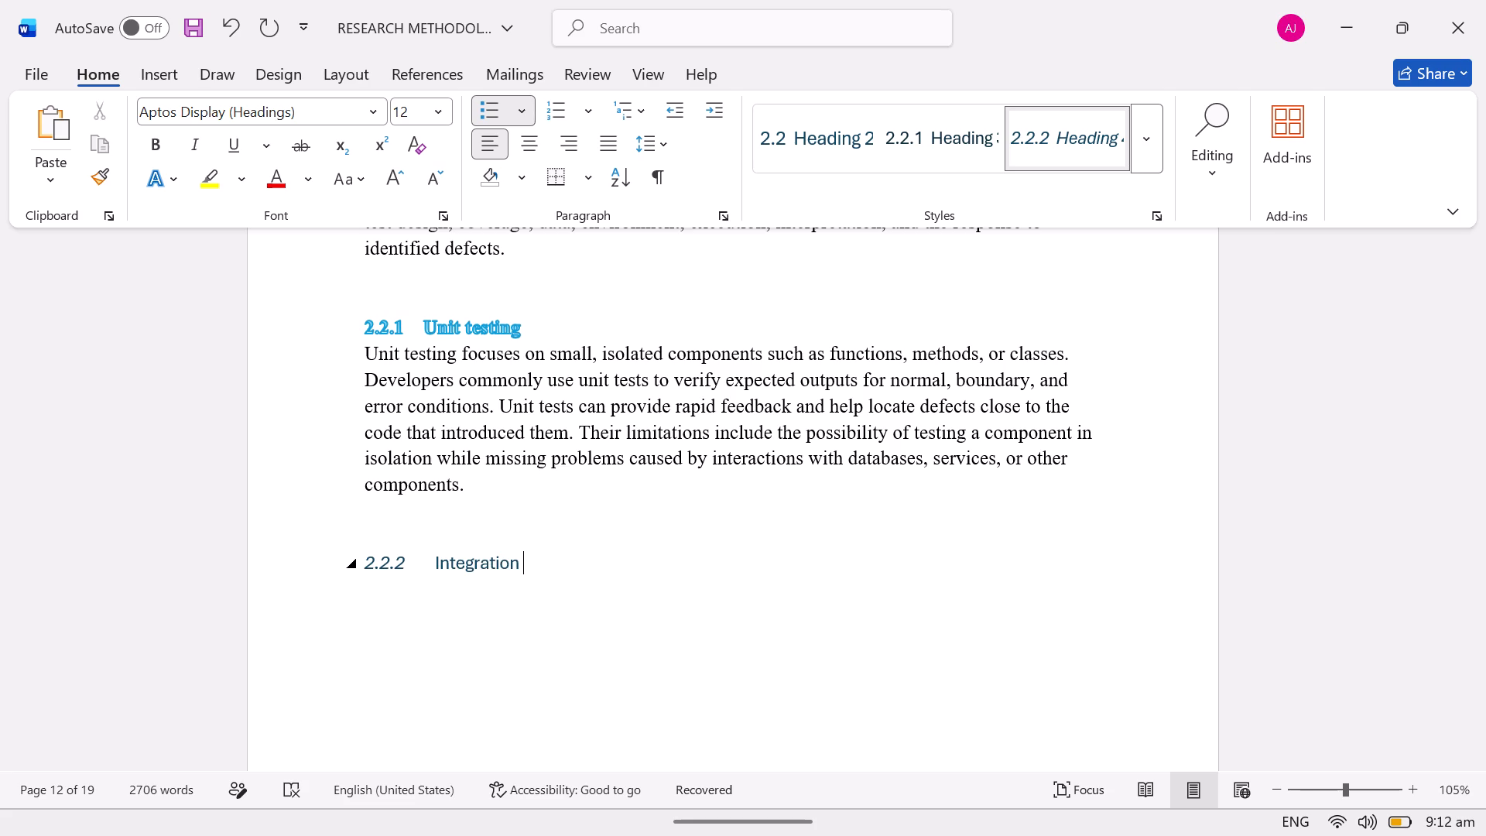
text(ans)
key(BackSpace)
text(d syste)
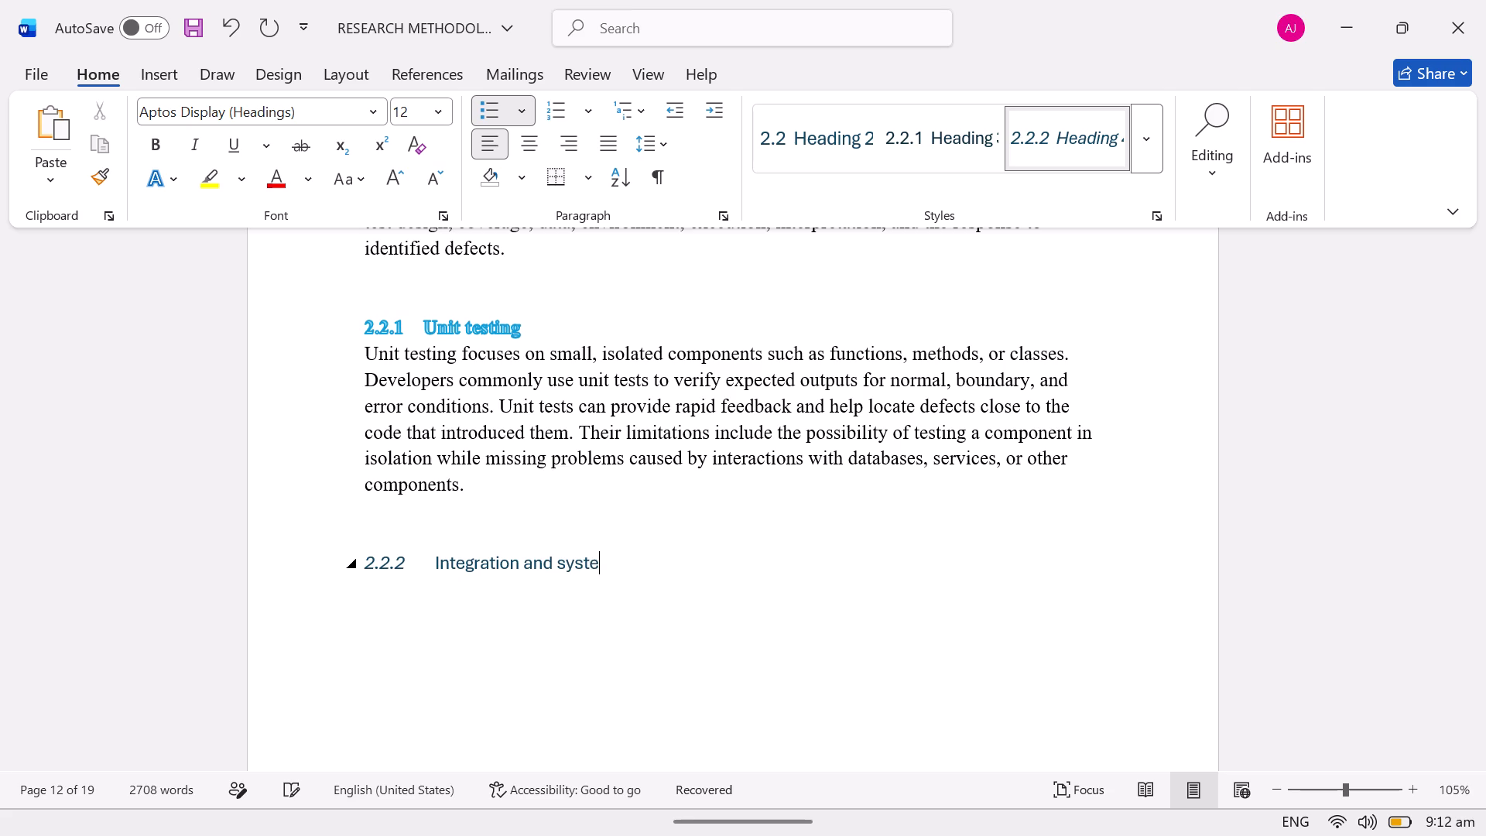
key(m)
key(space)
text(testing)
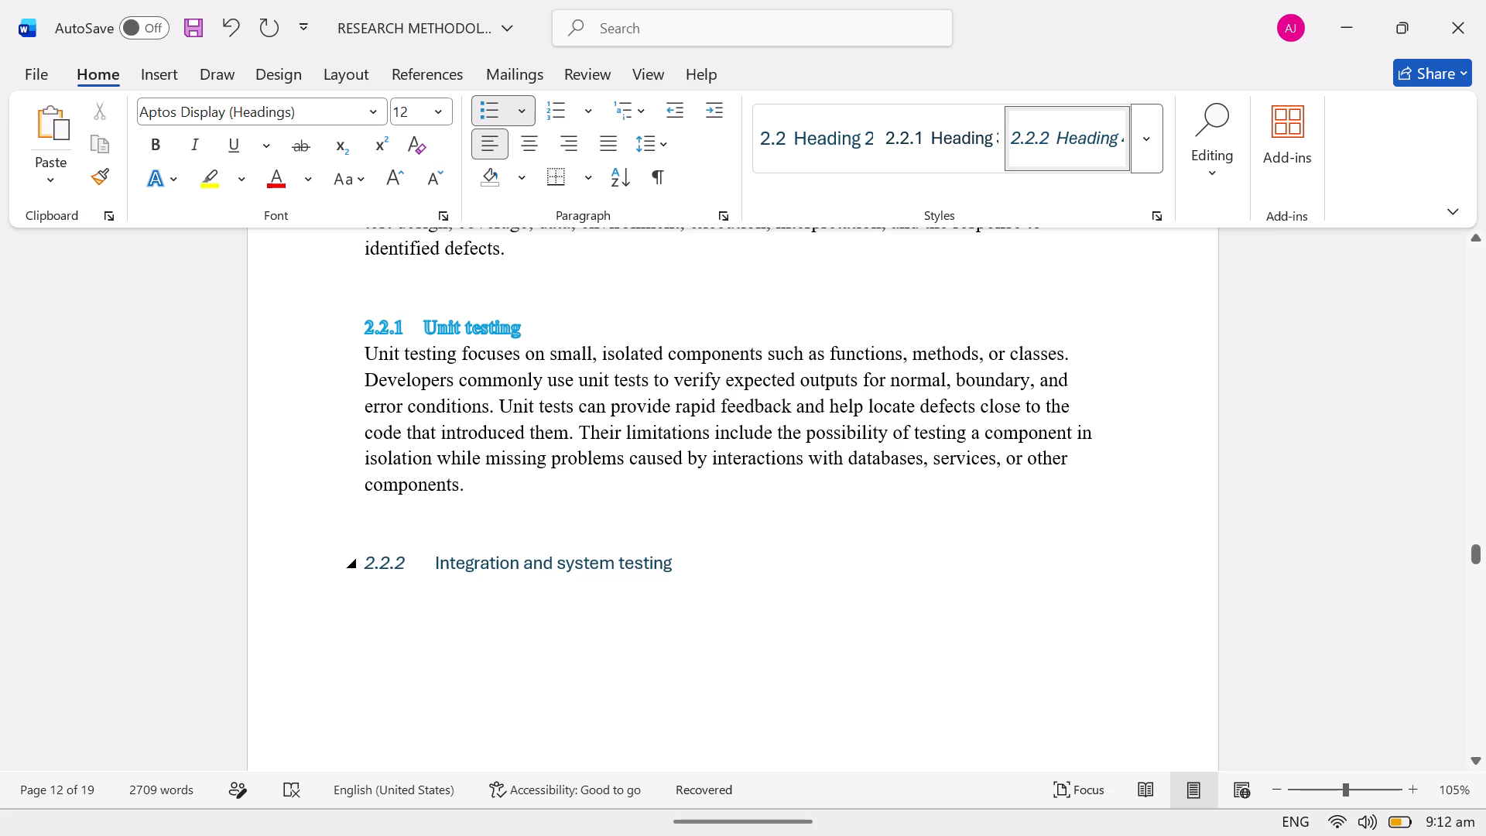
Format the 2.2.2 Integration and system testing heading in bold Times New Roman (Body) with the light-blue outlined text effect.
drag(690, 564, 512, 549)
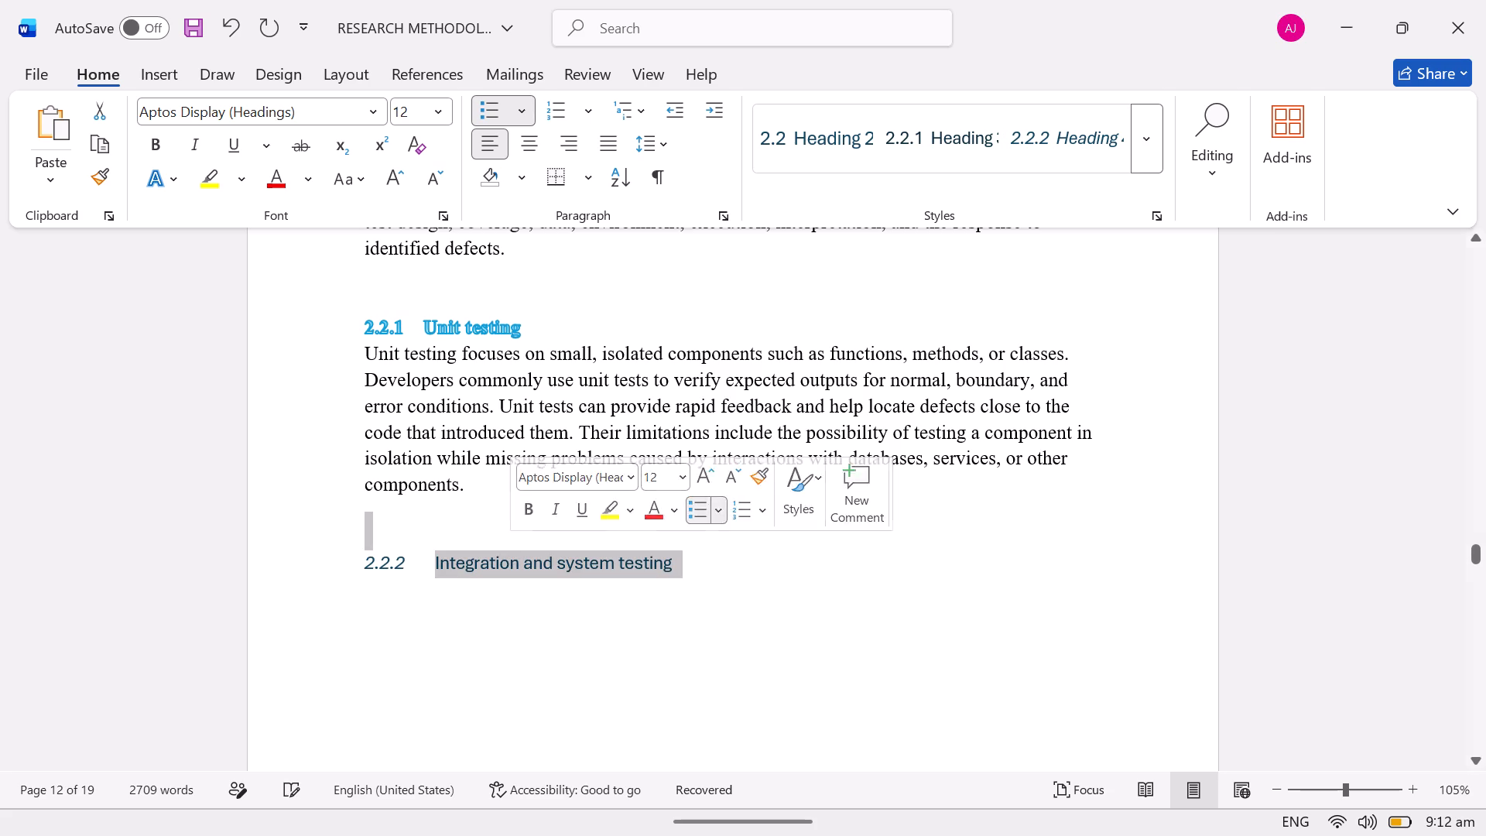
click(378, 109)
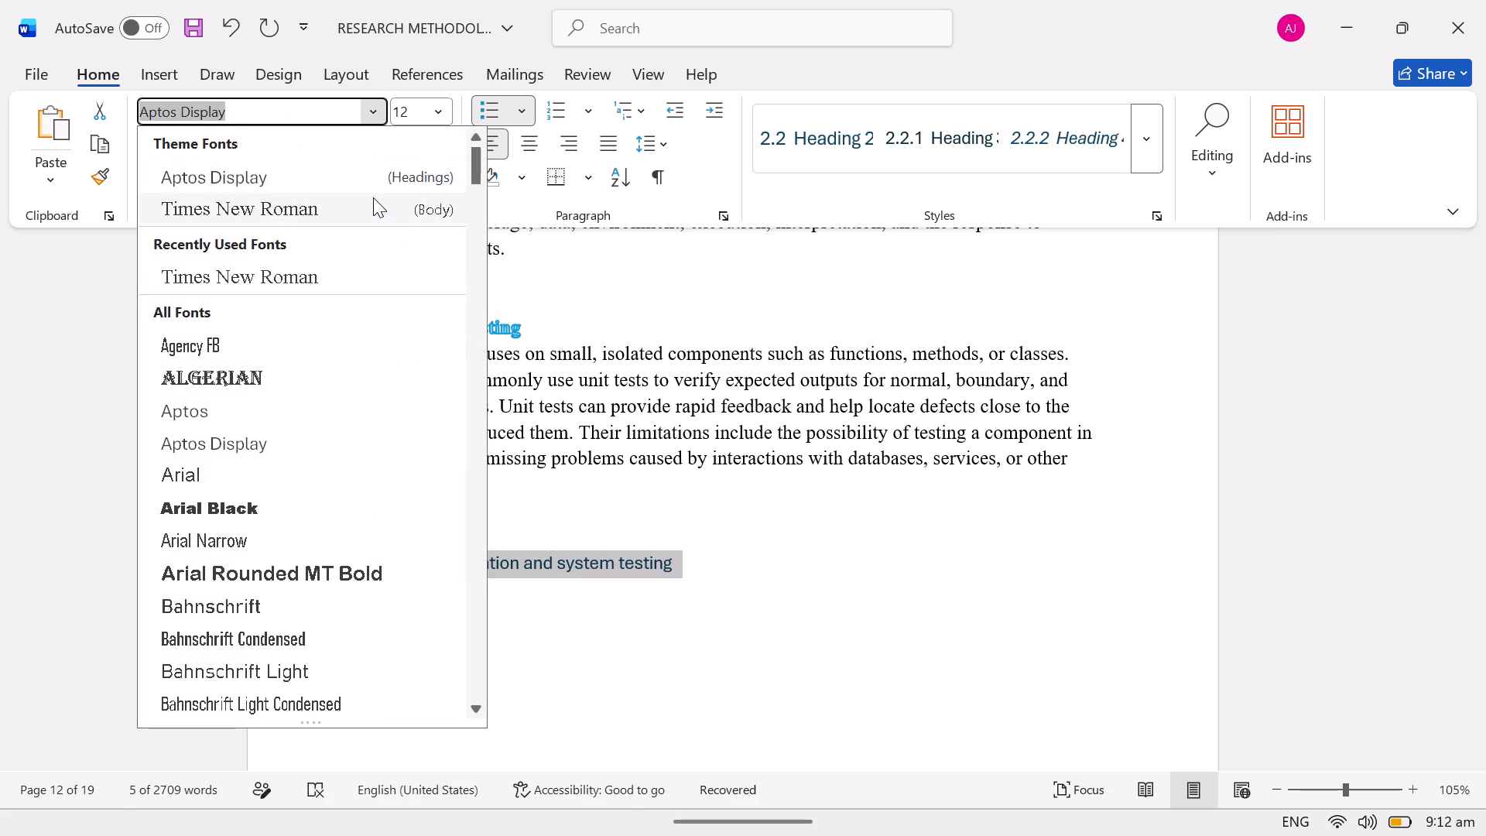
click(374, 199)
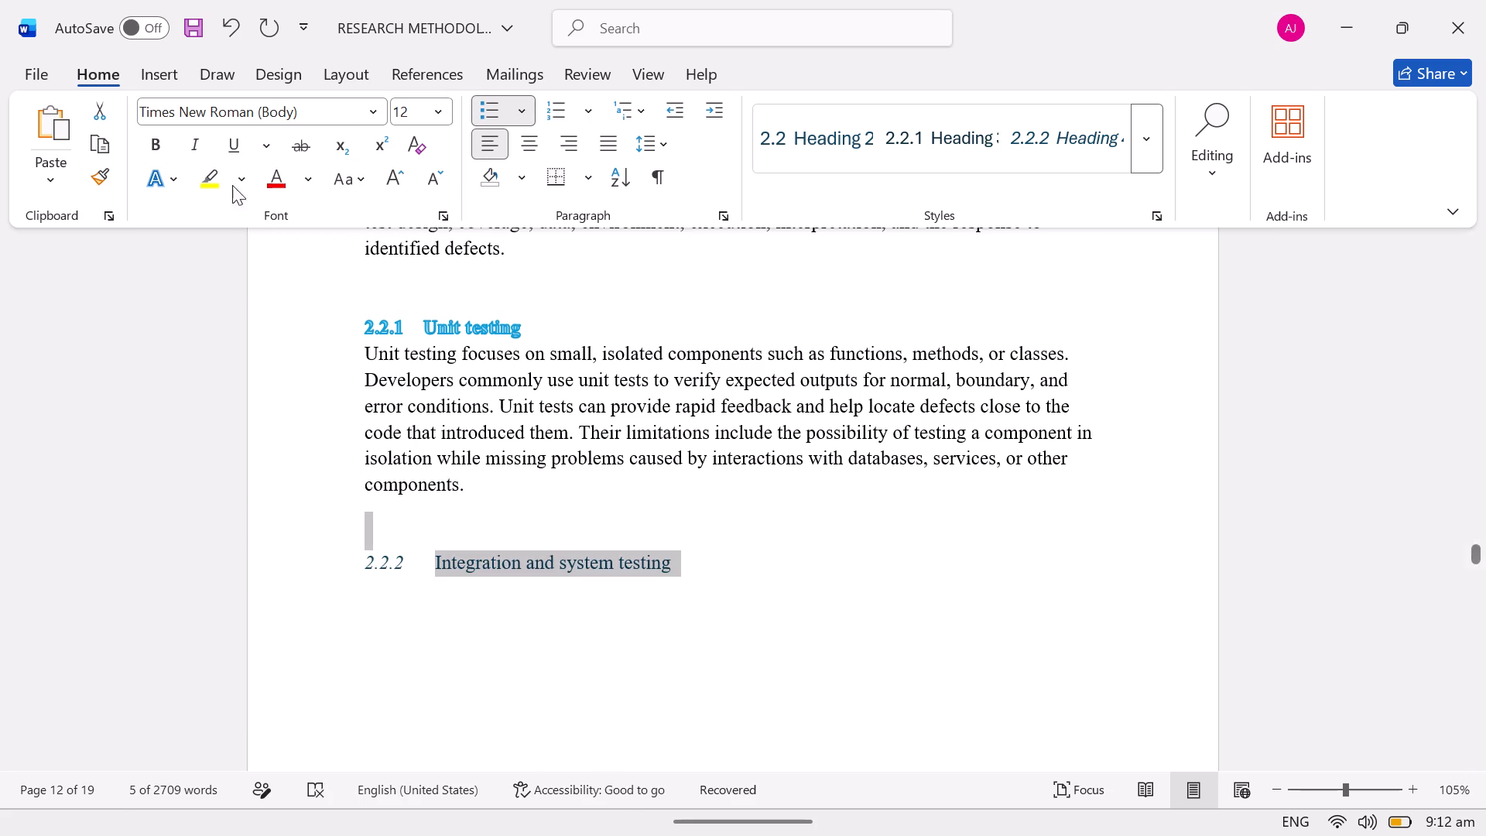
click(156, 149)
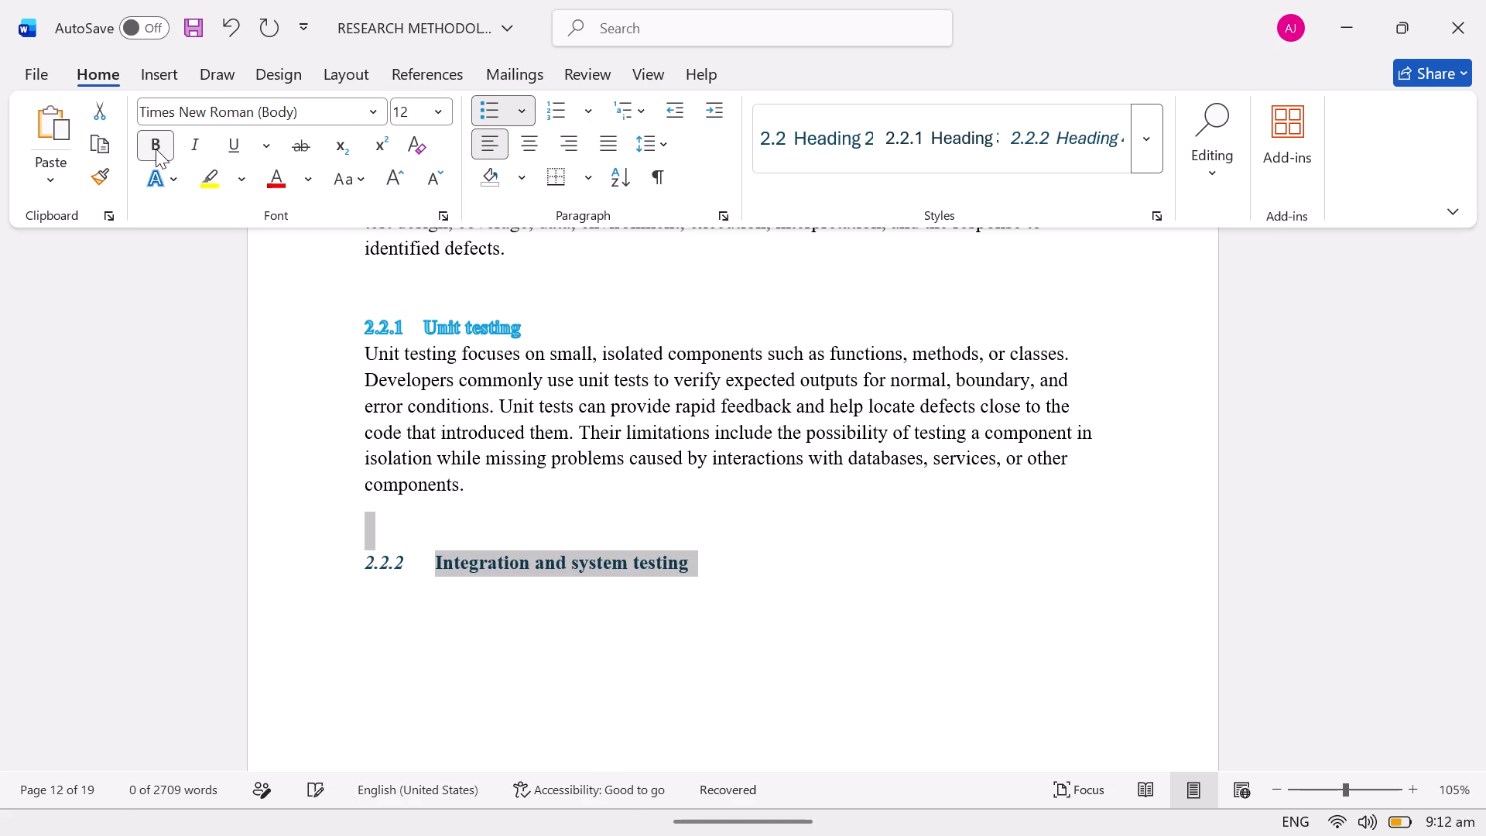
click(179, 173)
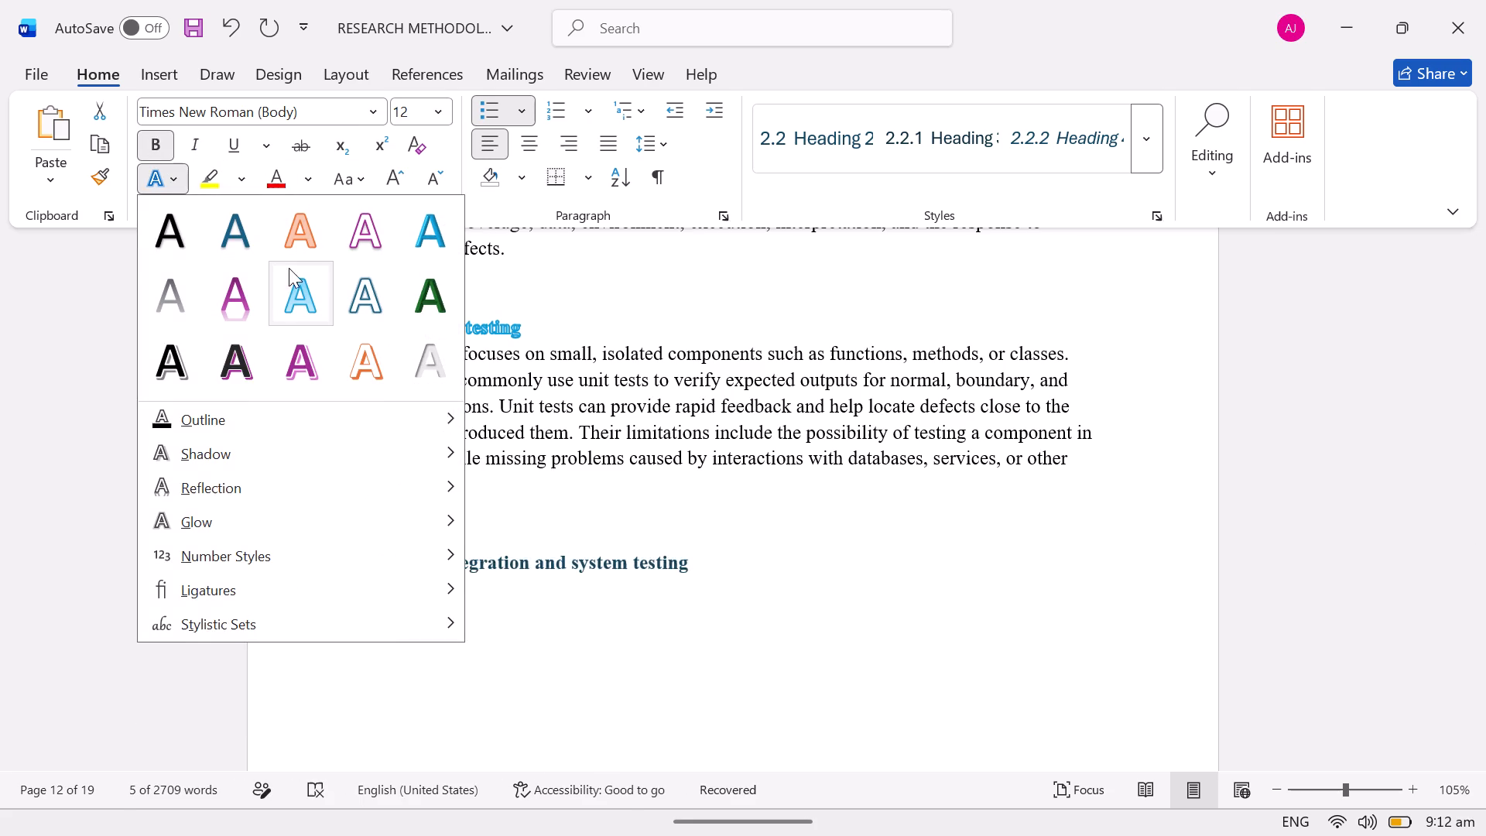
click(300, 287)
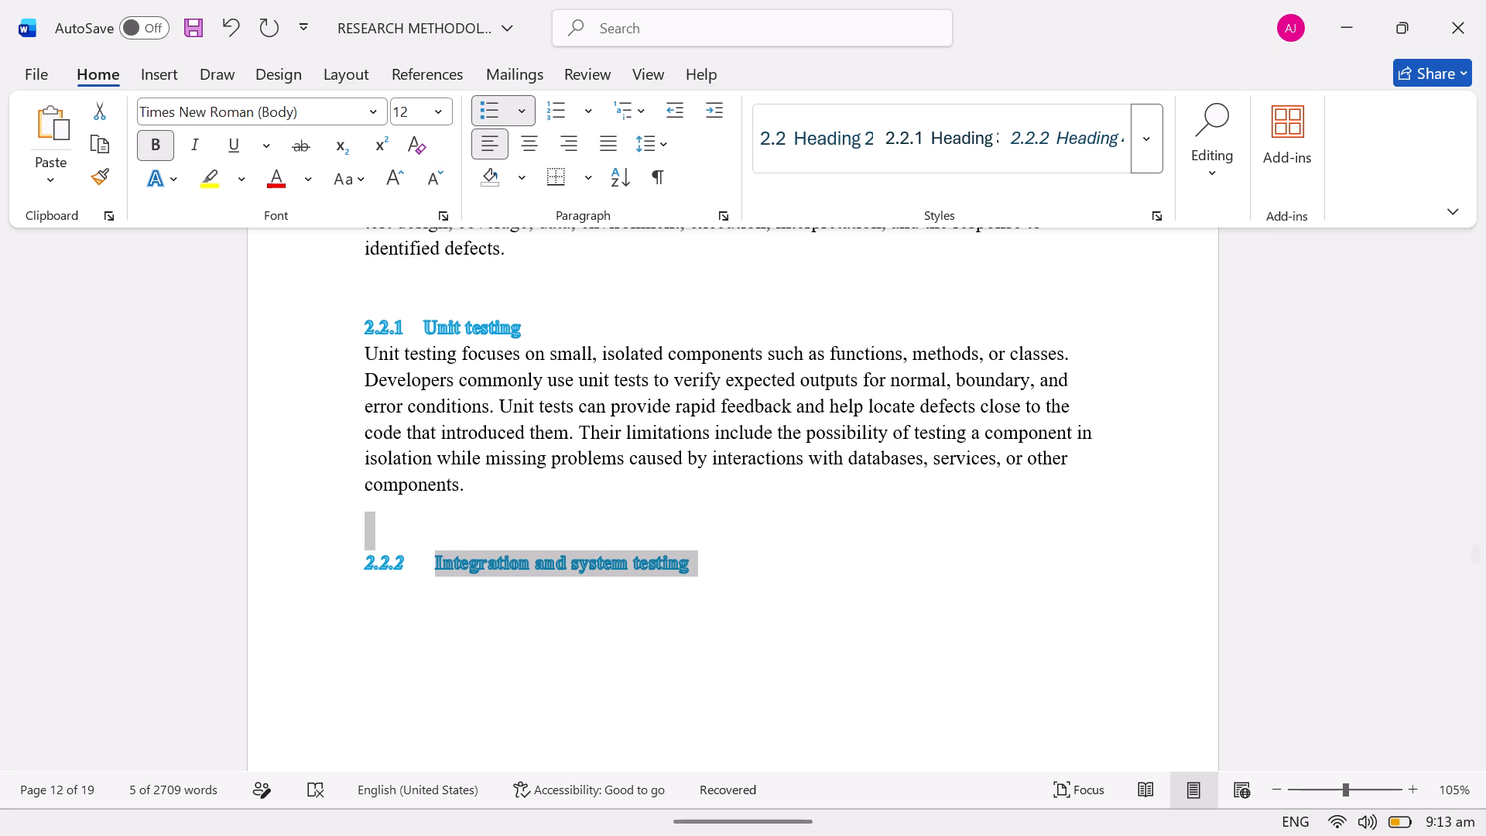
Start a new body text line below the 2.2.2 Integration and system testing heading.
click(739, 557)
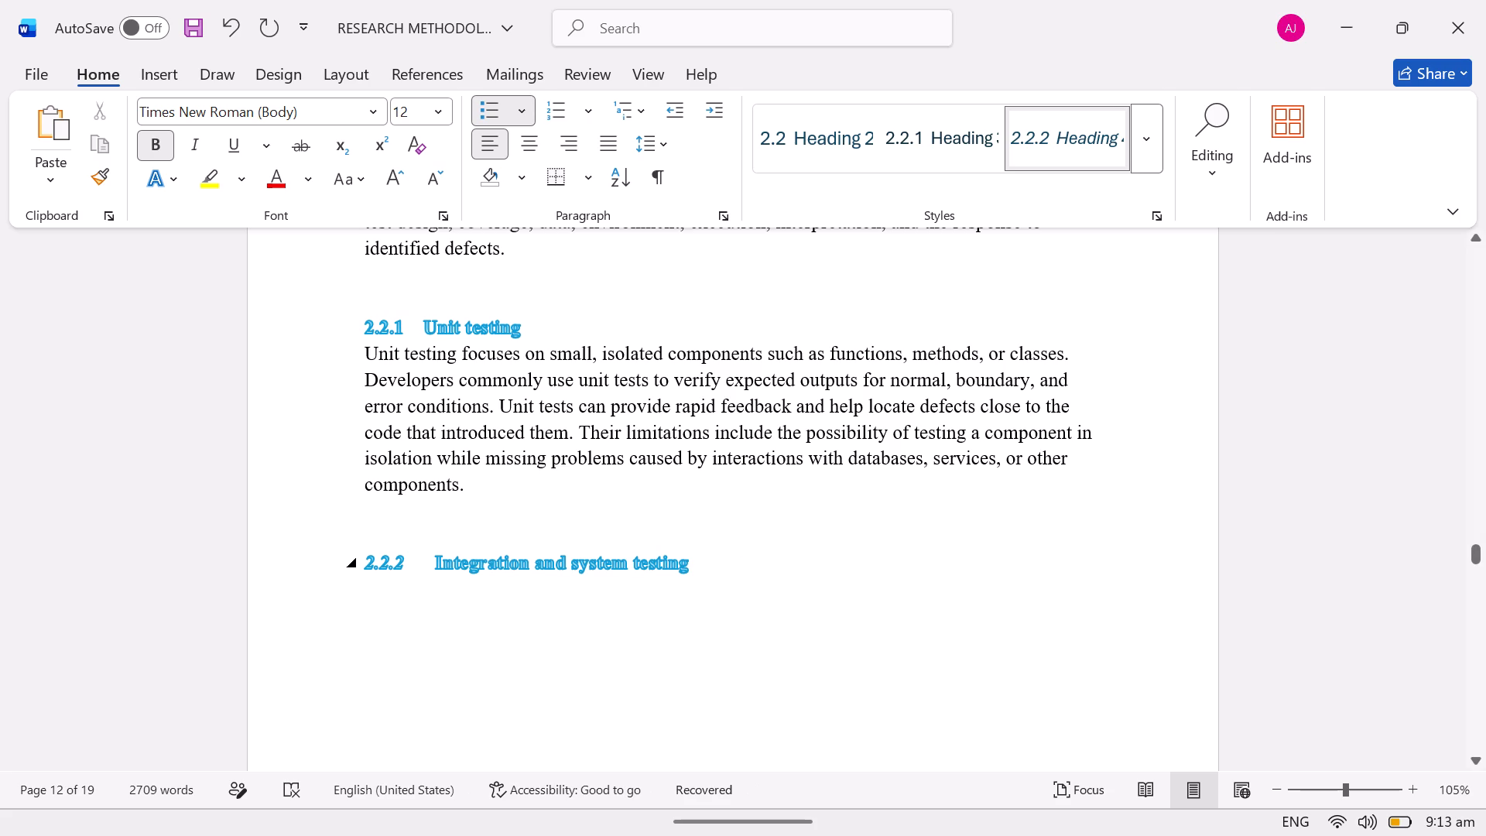
key(Return)
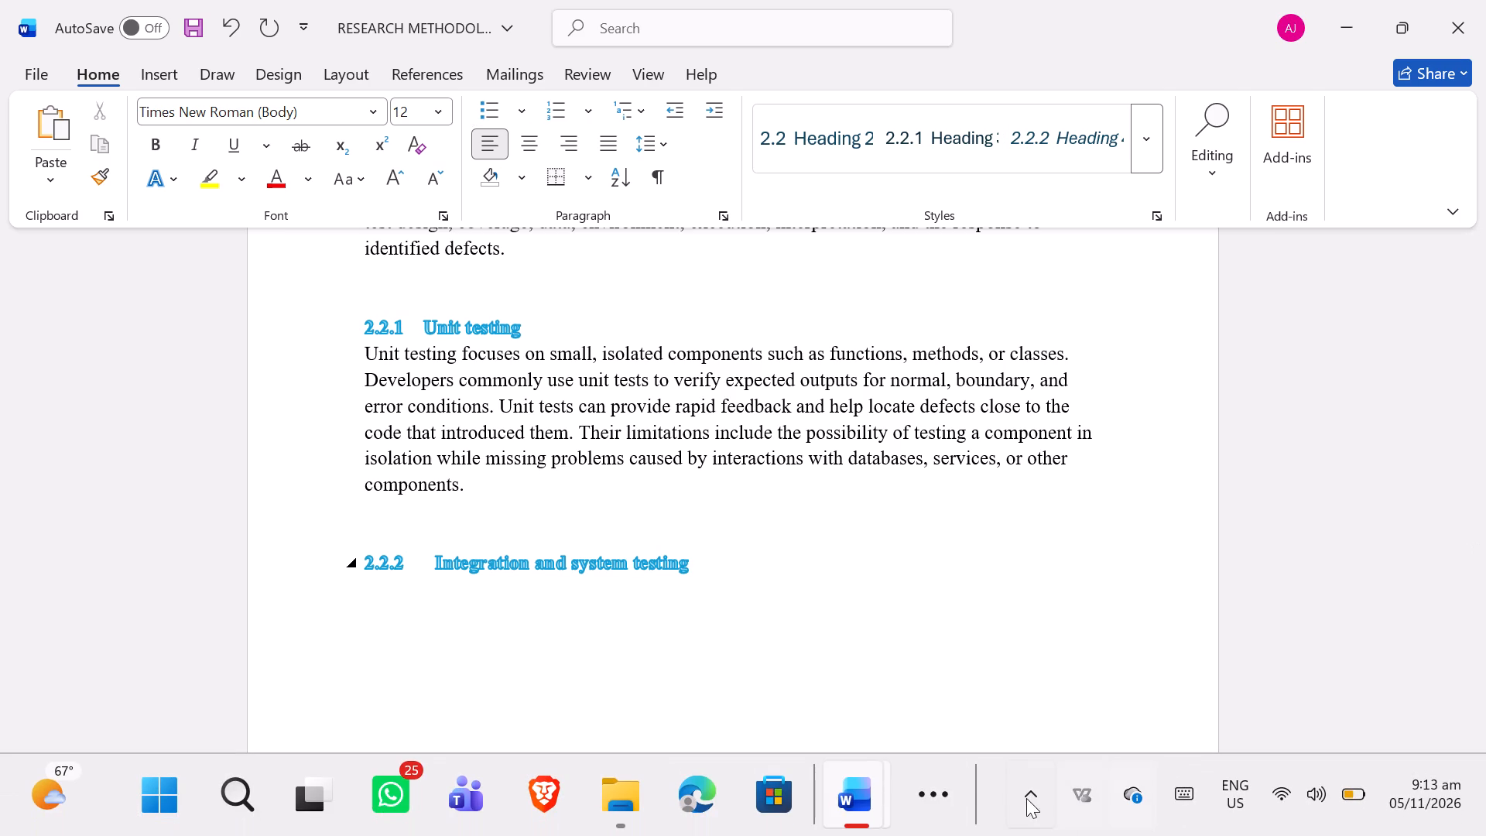
Switch to WhatsApp running among the hidden background apps.
click(1040, 806)
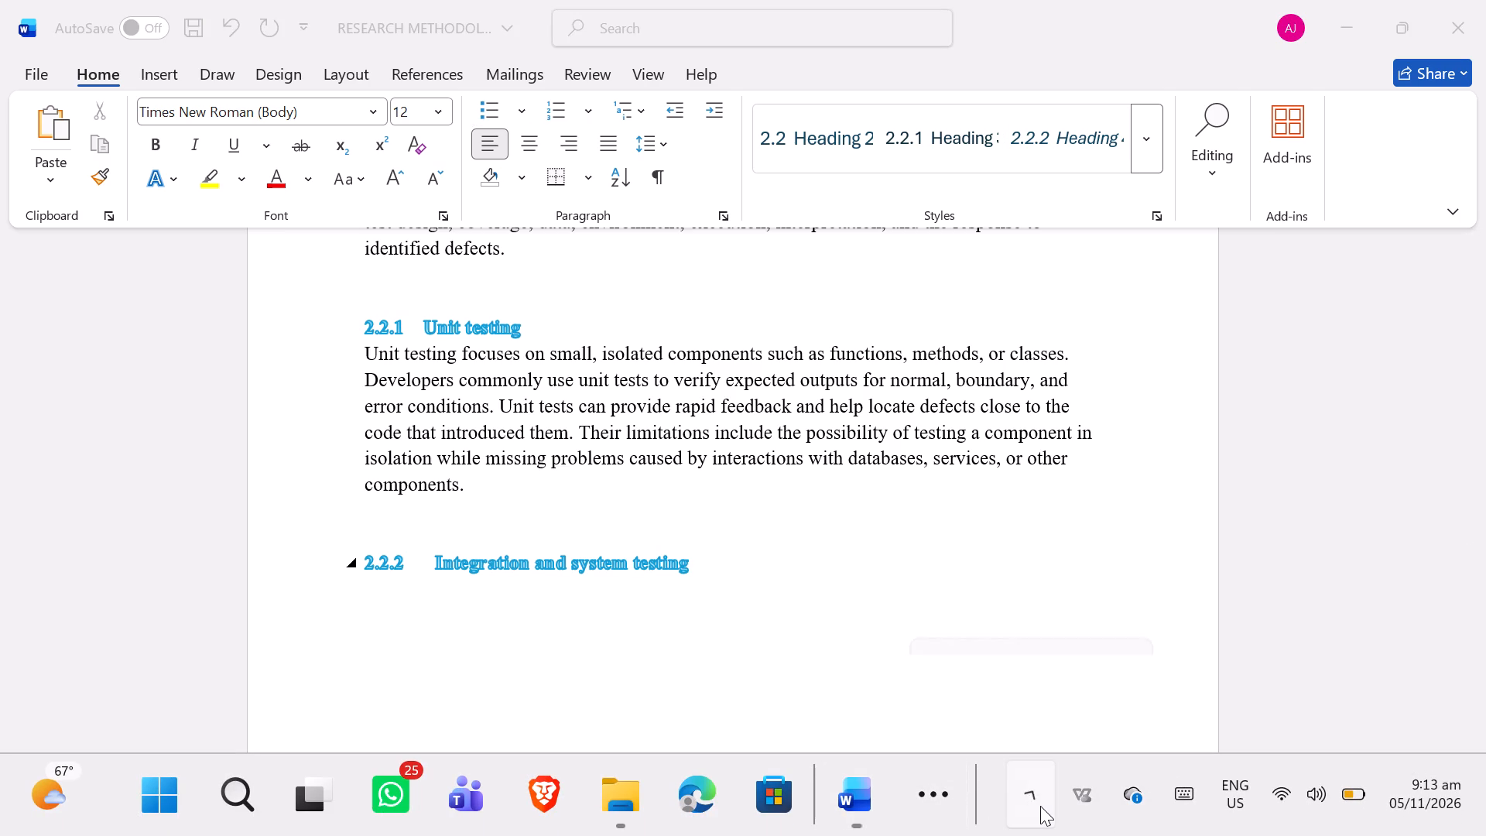
click(978, 616)
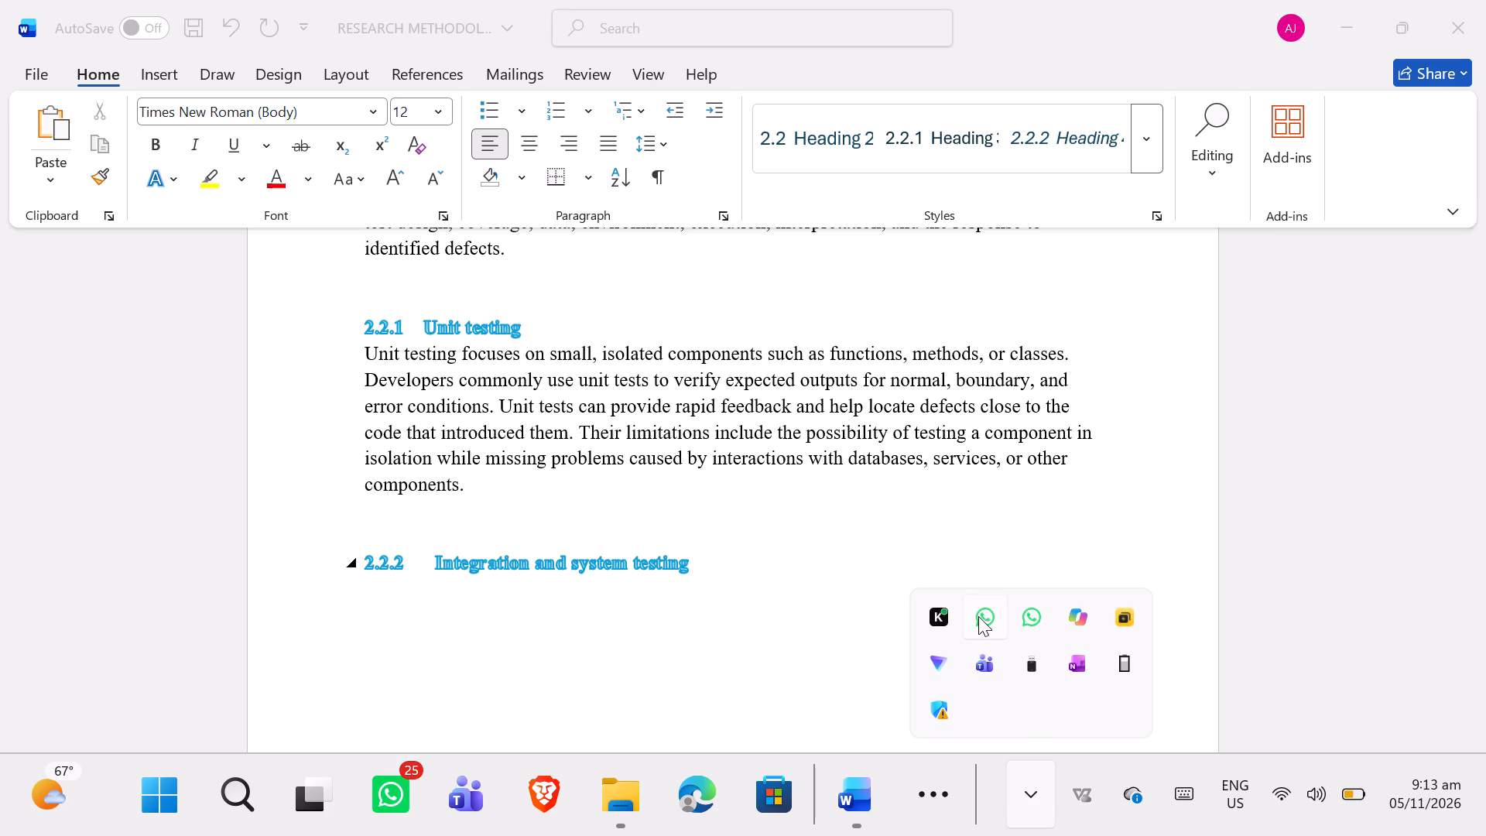
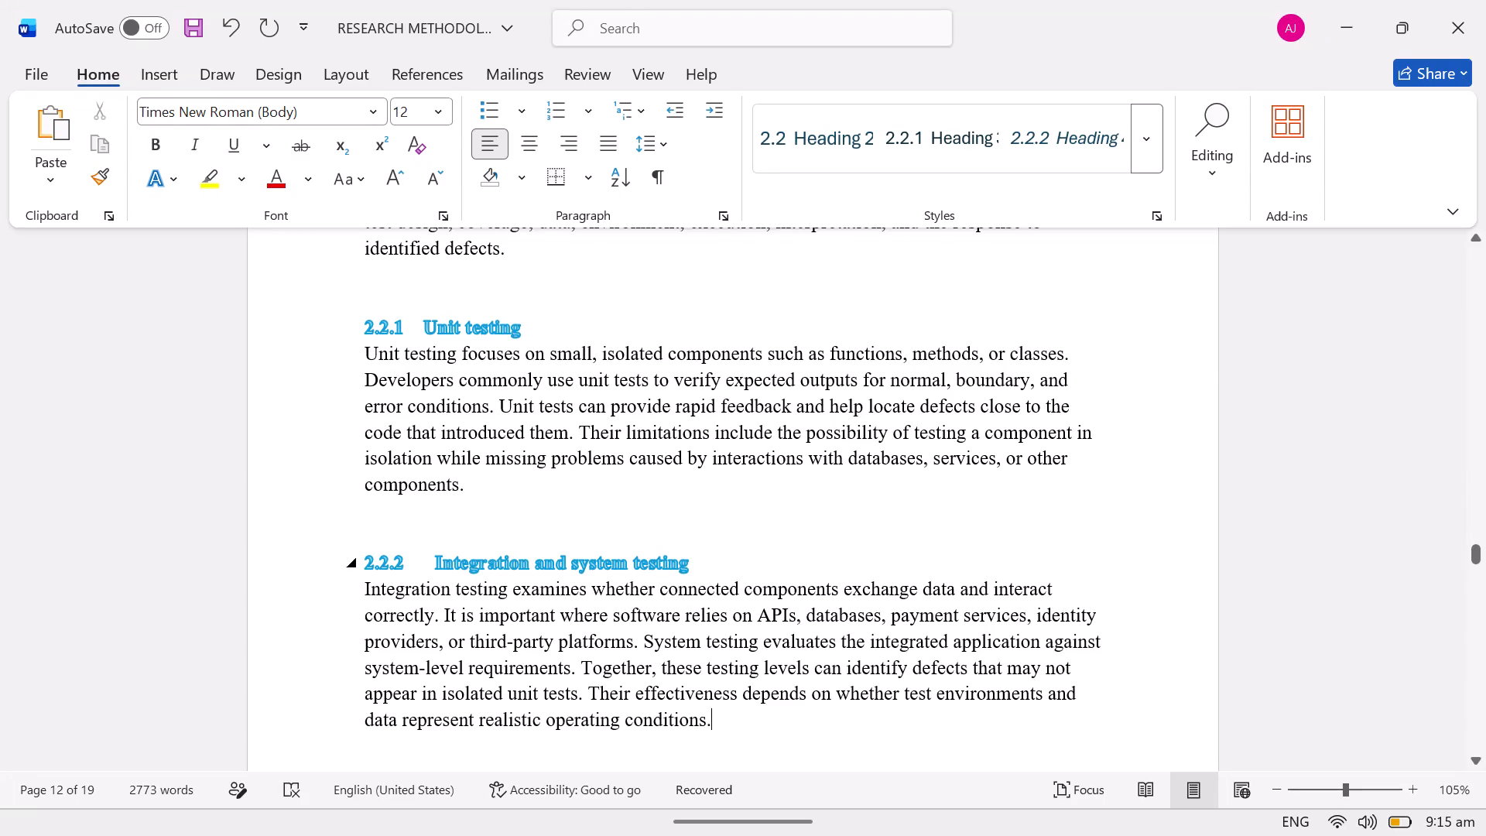
Add two new lines below the 2.2.2 Integration and system testing body text and show all available paragraph styles for the new line.
click(1475, 548)
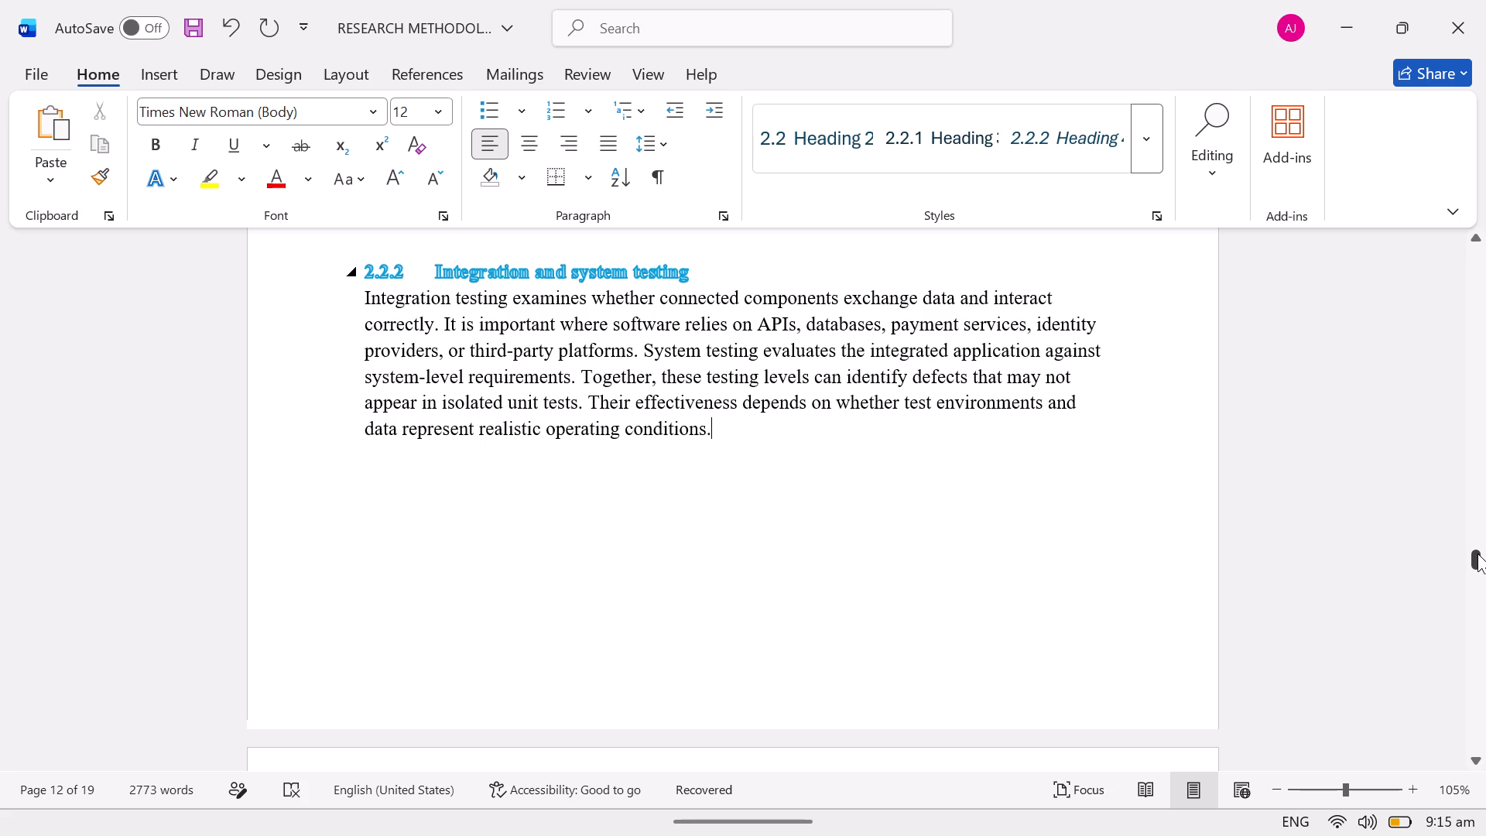
key(Return)
key(Return)
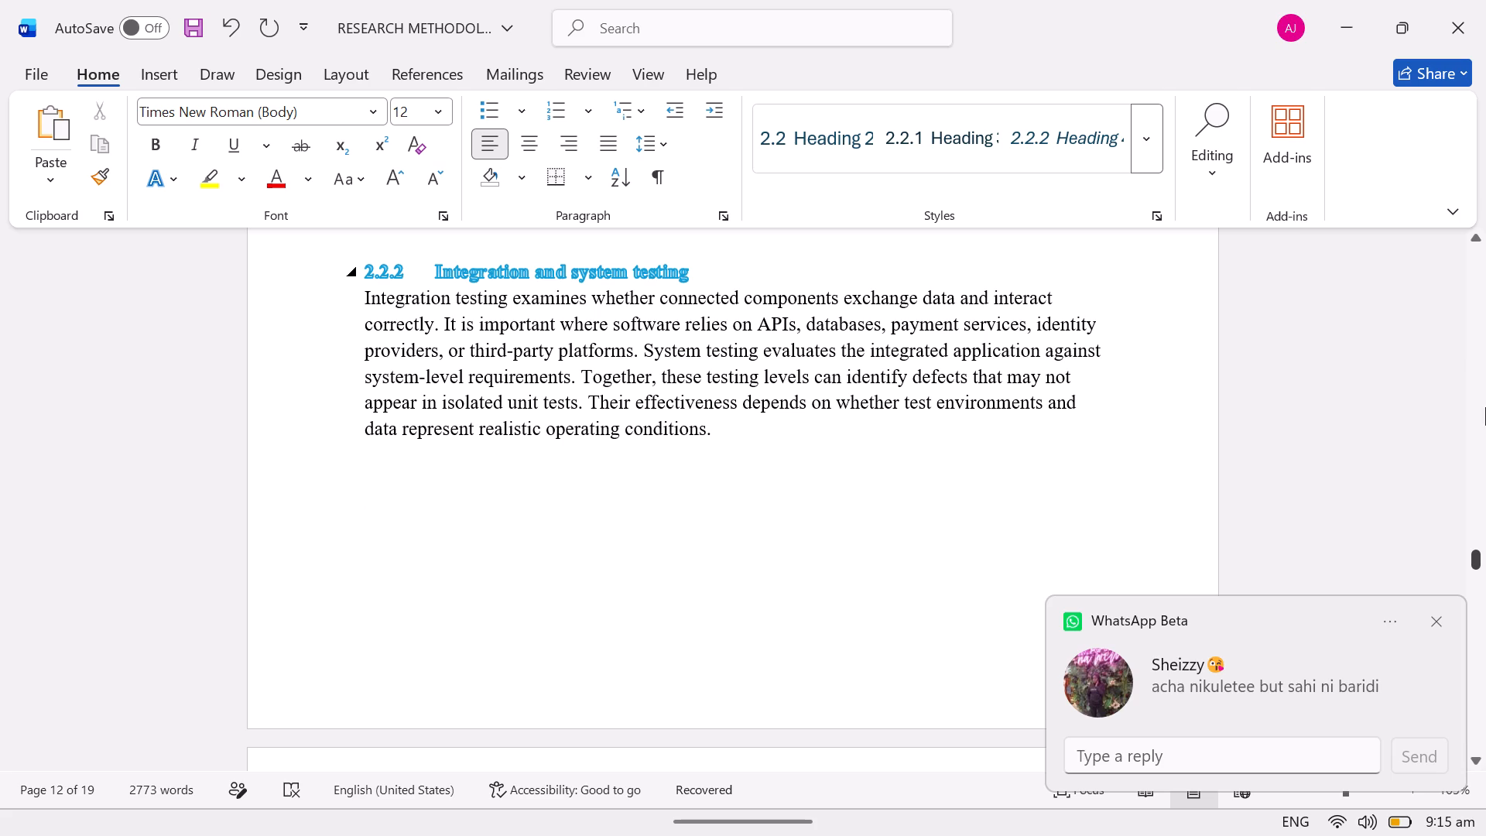
click(1145, 124)
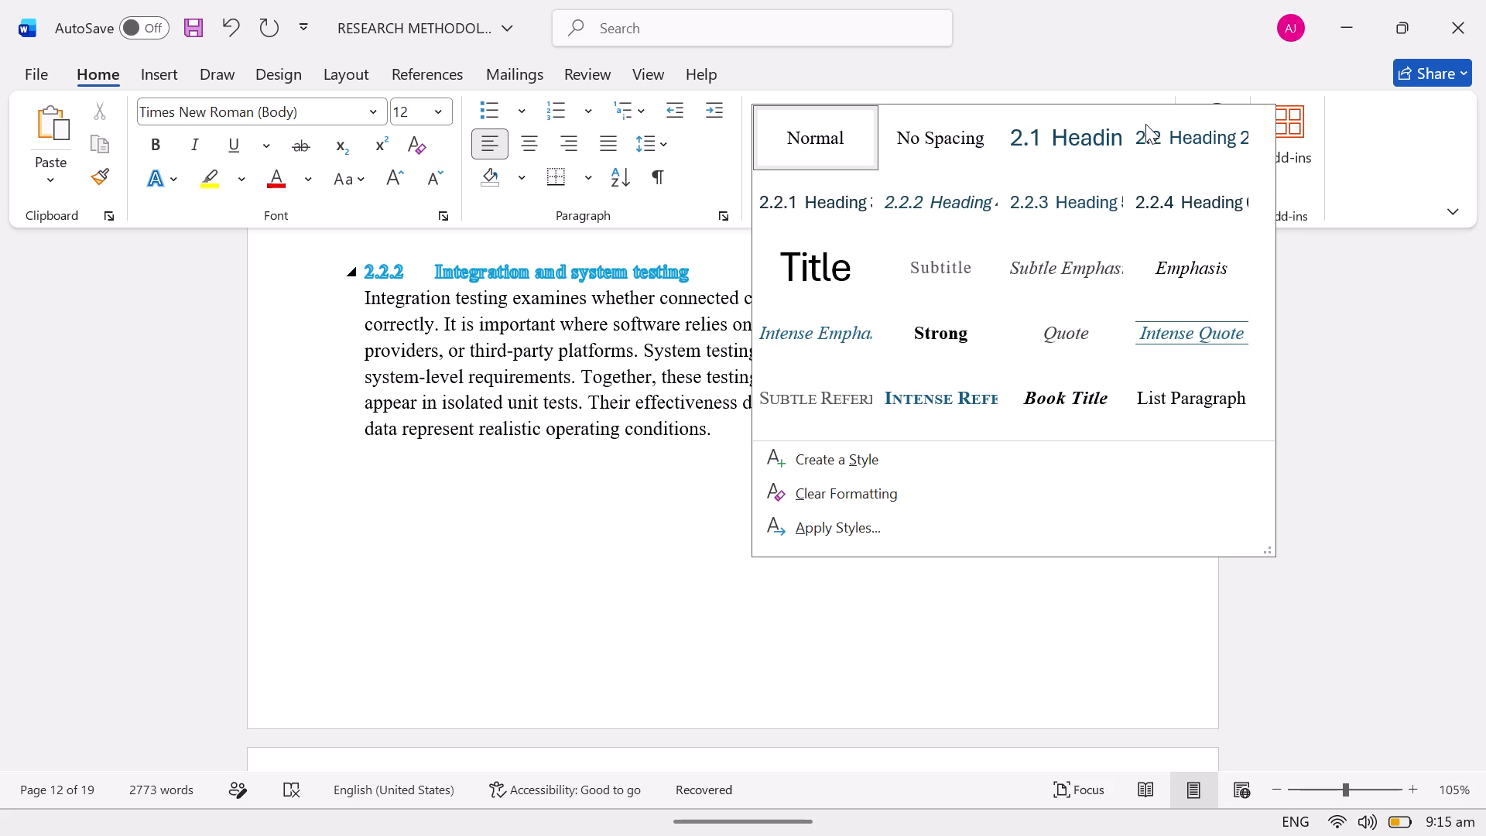
Apply the 2.2.3 heading style to the line below the integration testing paragraph and begin its title with "A".
click(1020, 200)
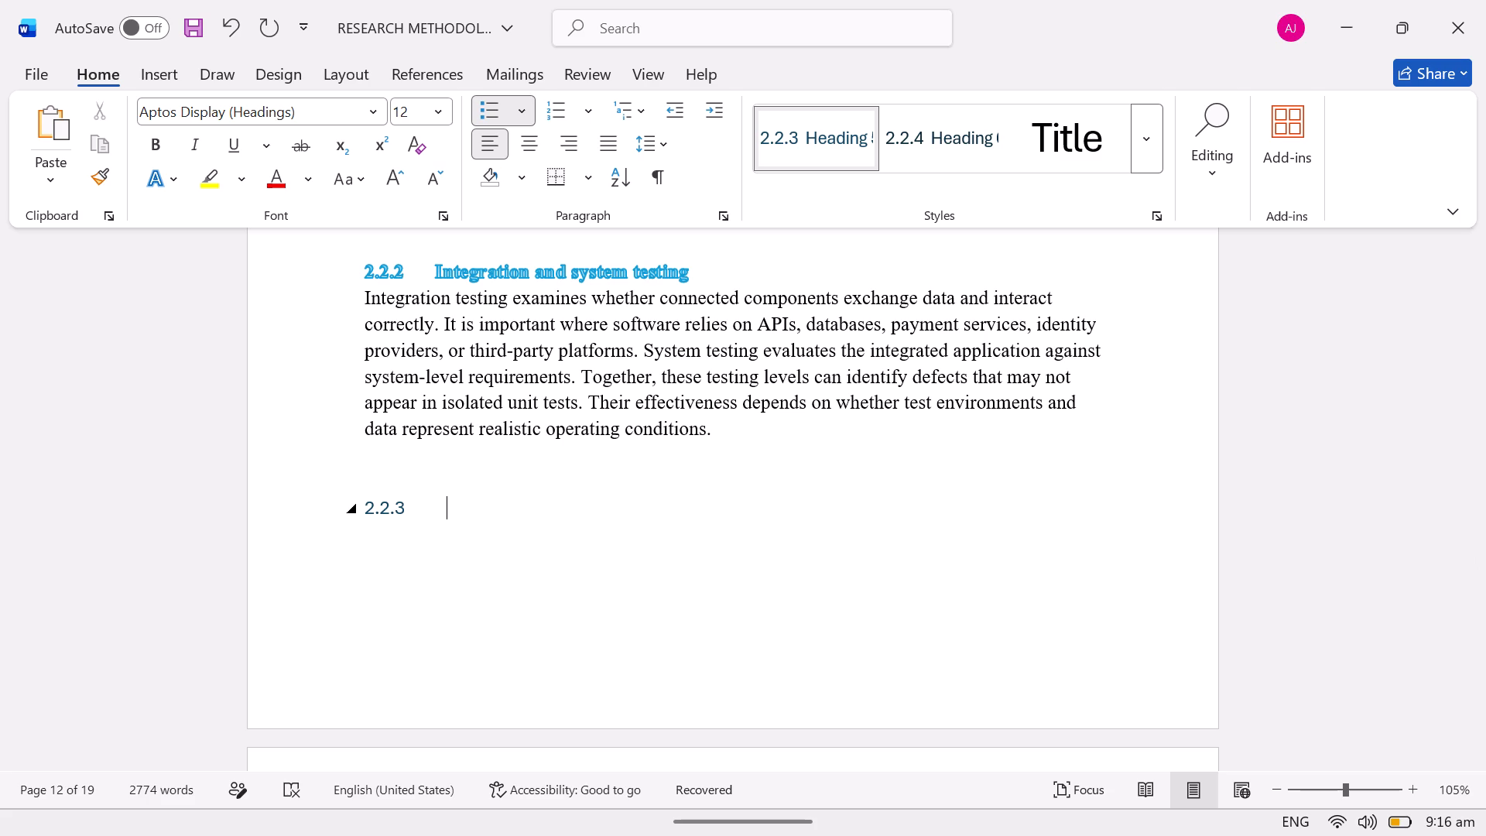
key(shift+a)
Complete the 2.2.3 heading title so it reads "Acceptance testing".
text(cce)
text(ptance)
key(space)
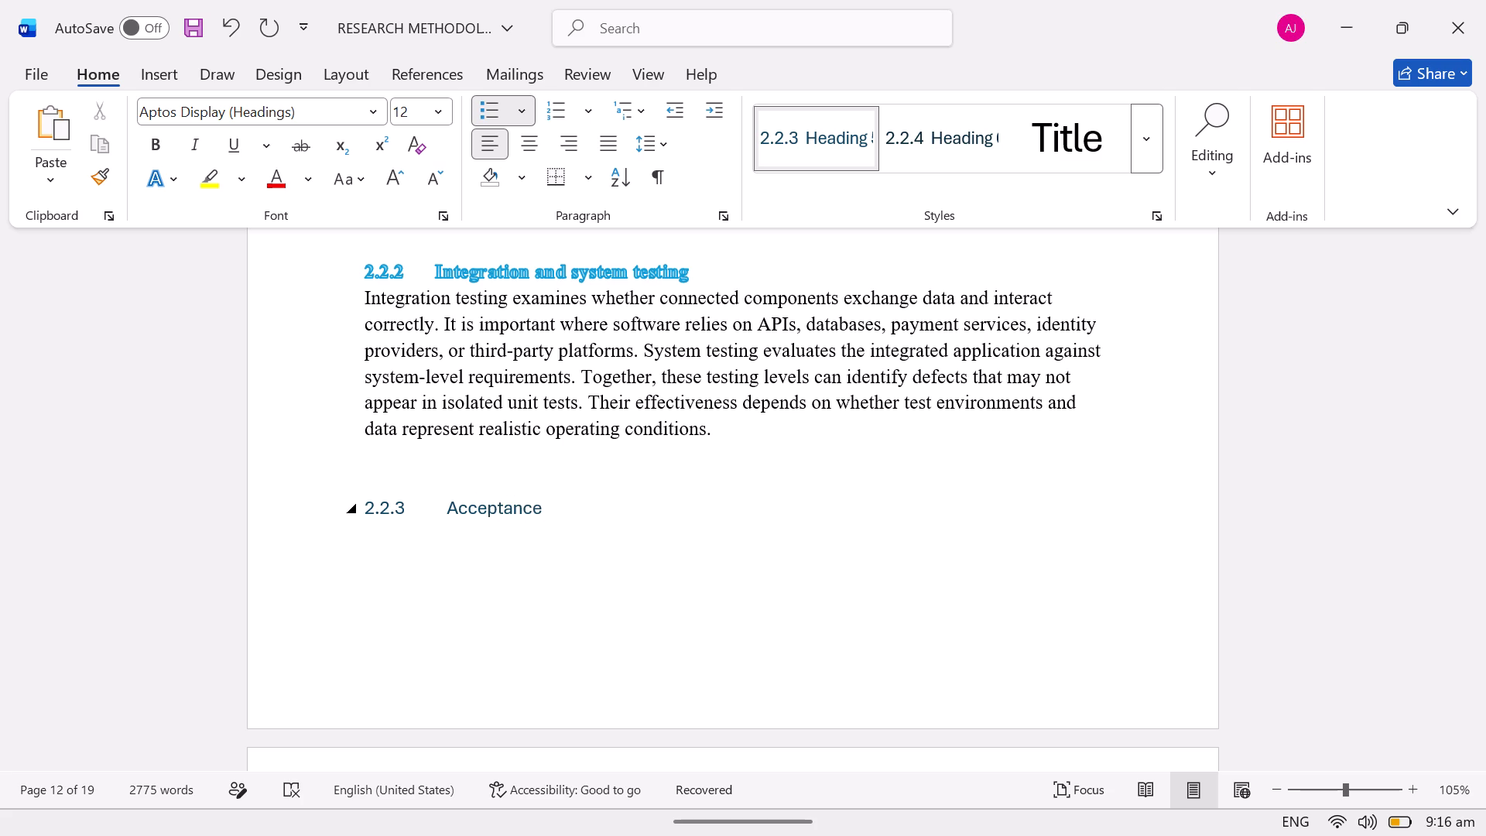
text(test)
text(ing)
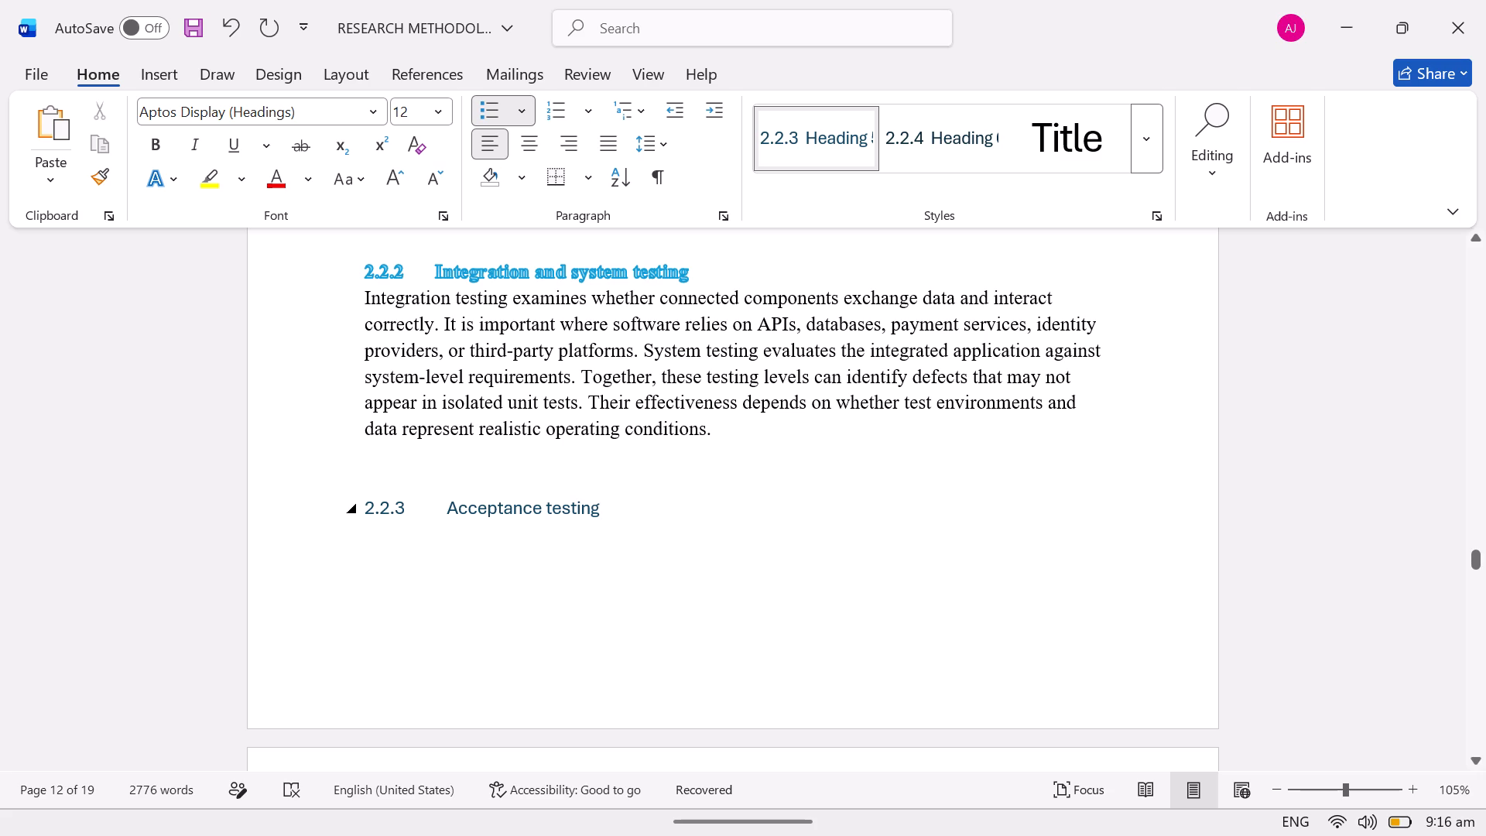
Format the 2.2.3 Acceptance testing heading in bold with the light-blue outlined text effect.
drag(623, 510, 363, 514)
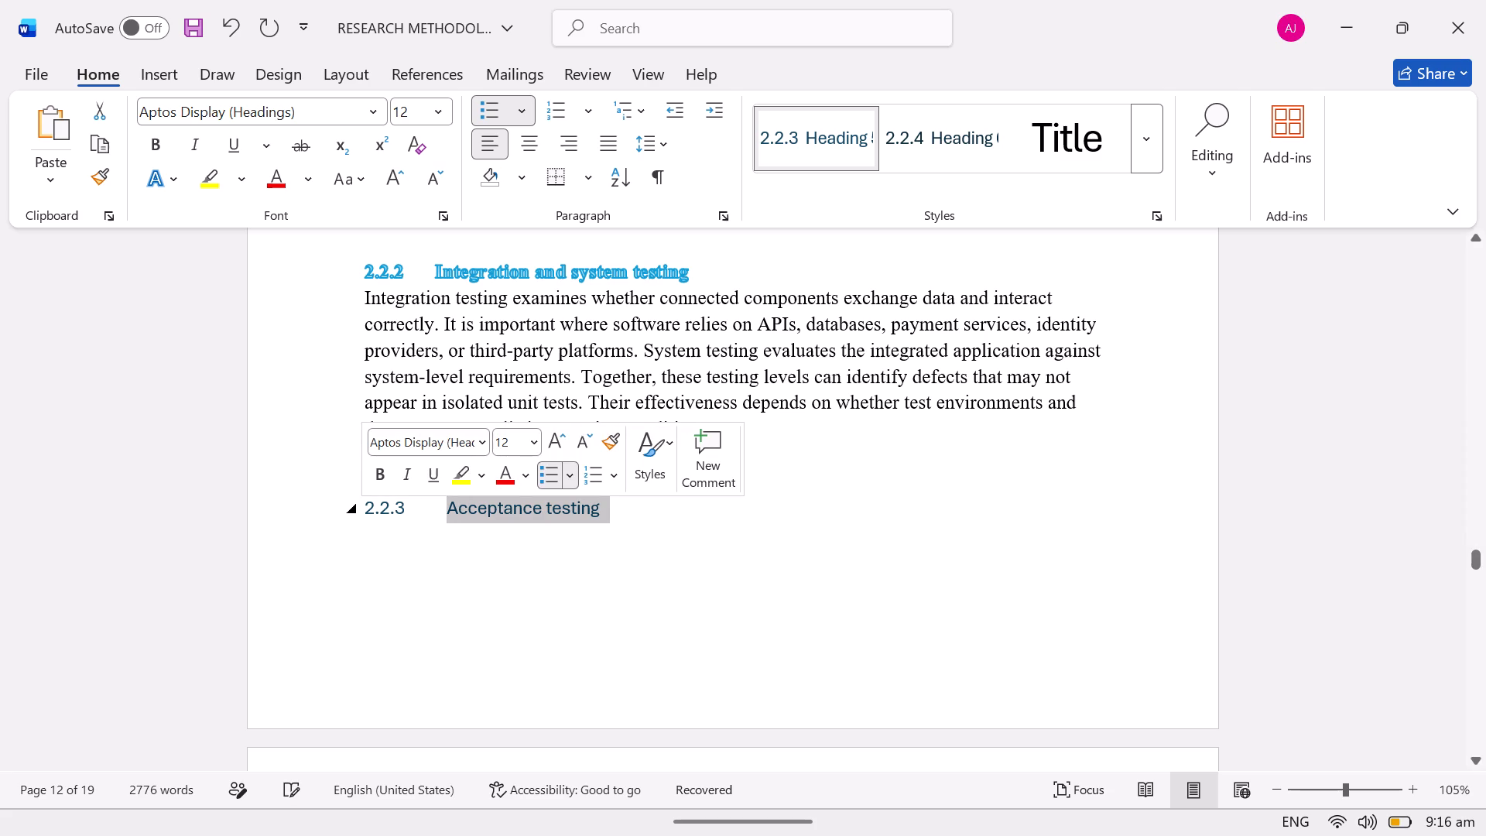
click(163, 151)
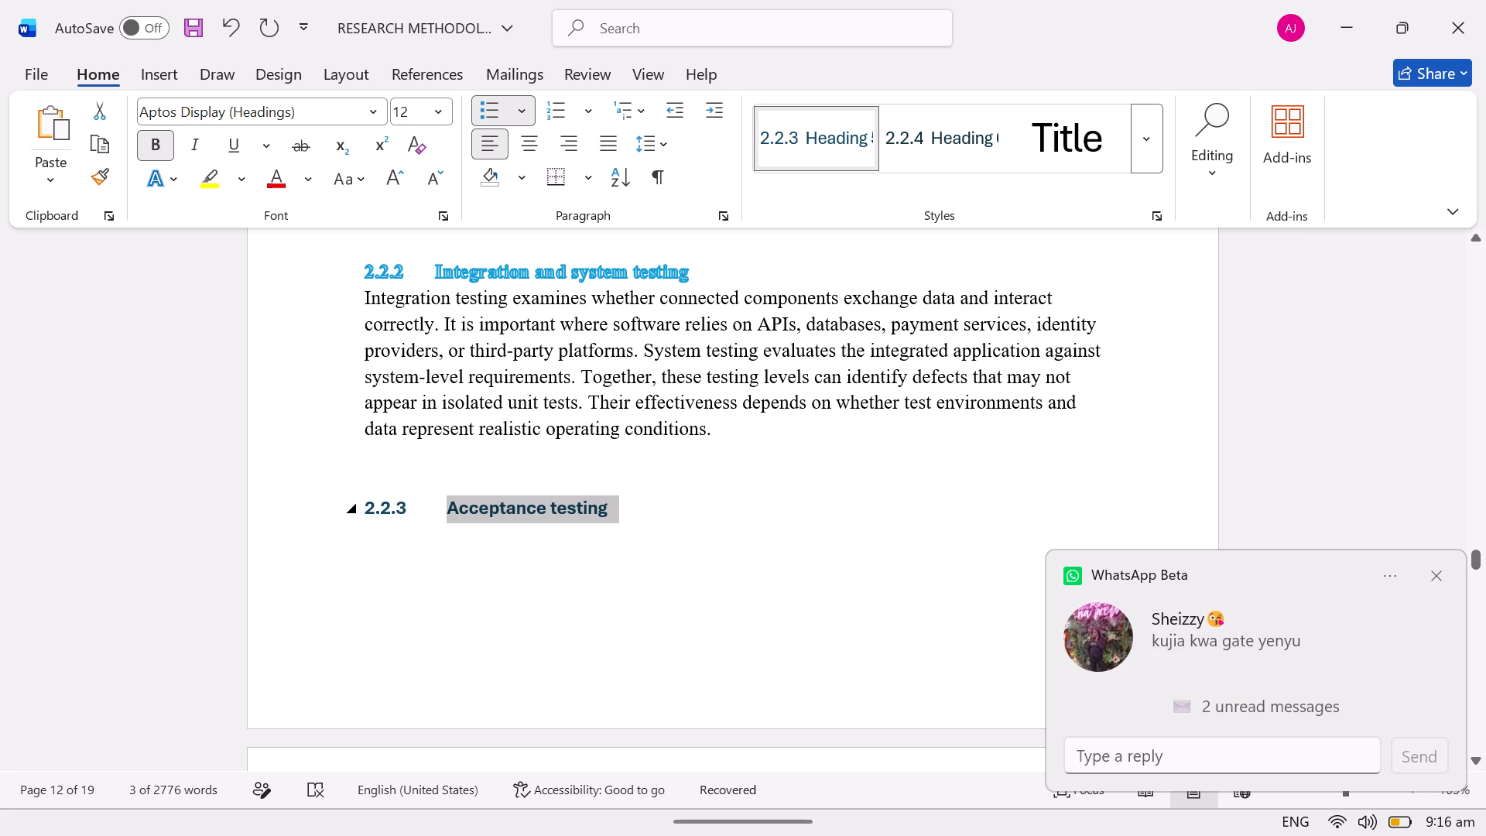
click(171, 176)
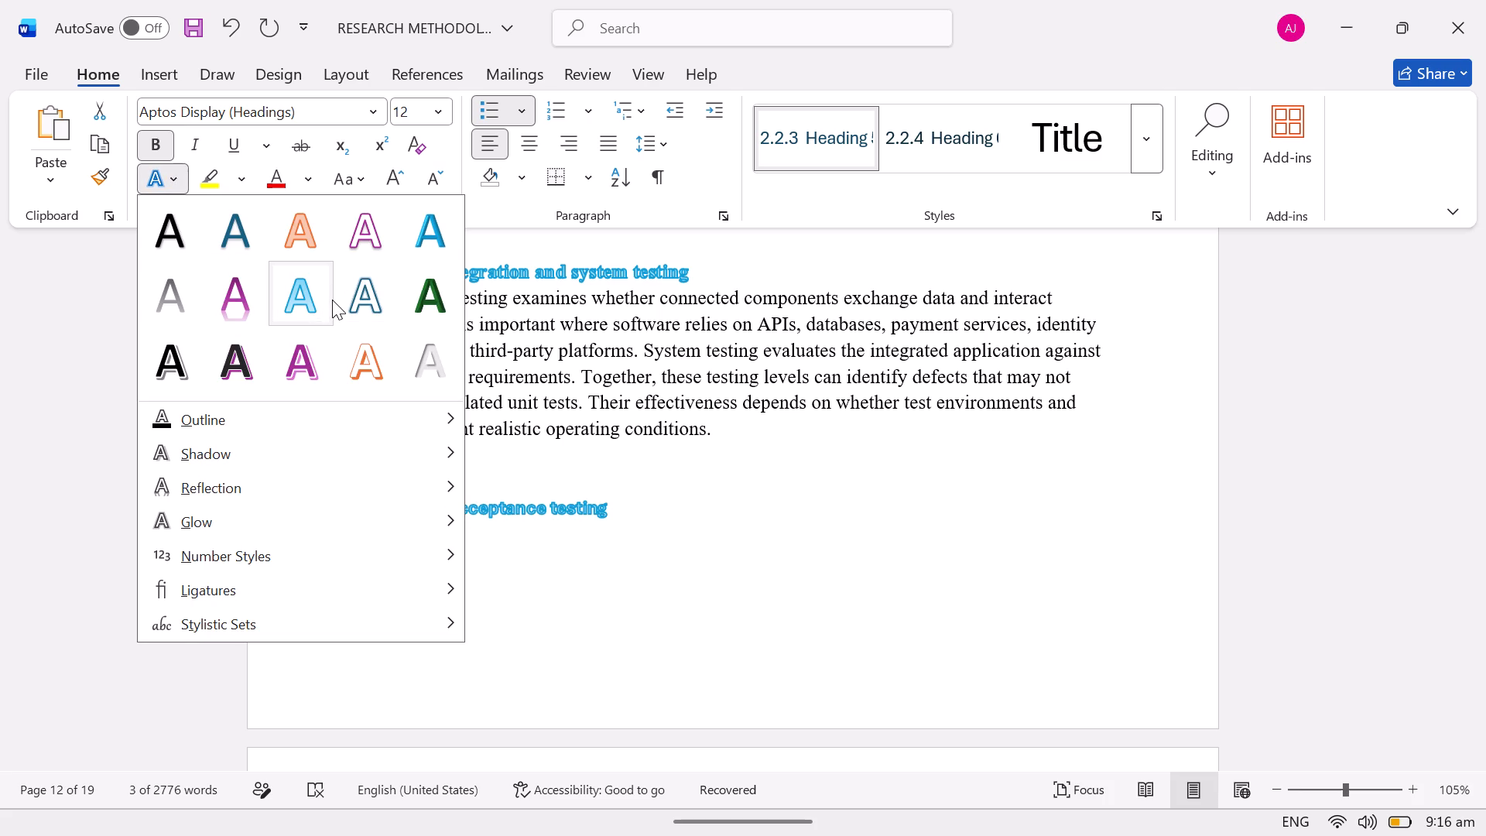
click(314, 299)
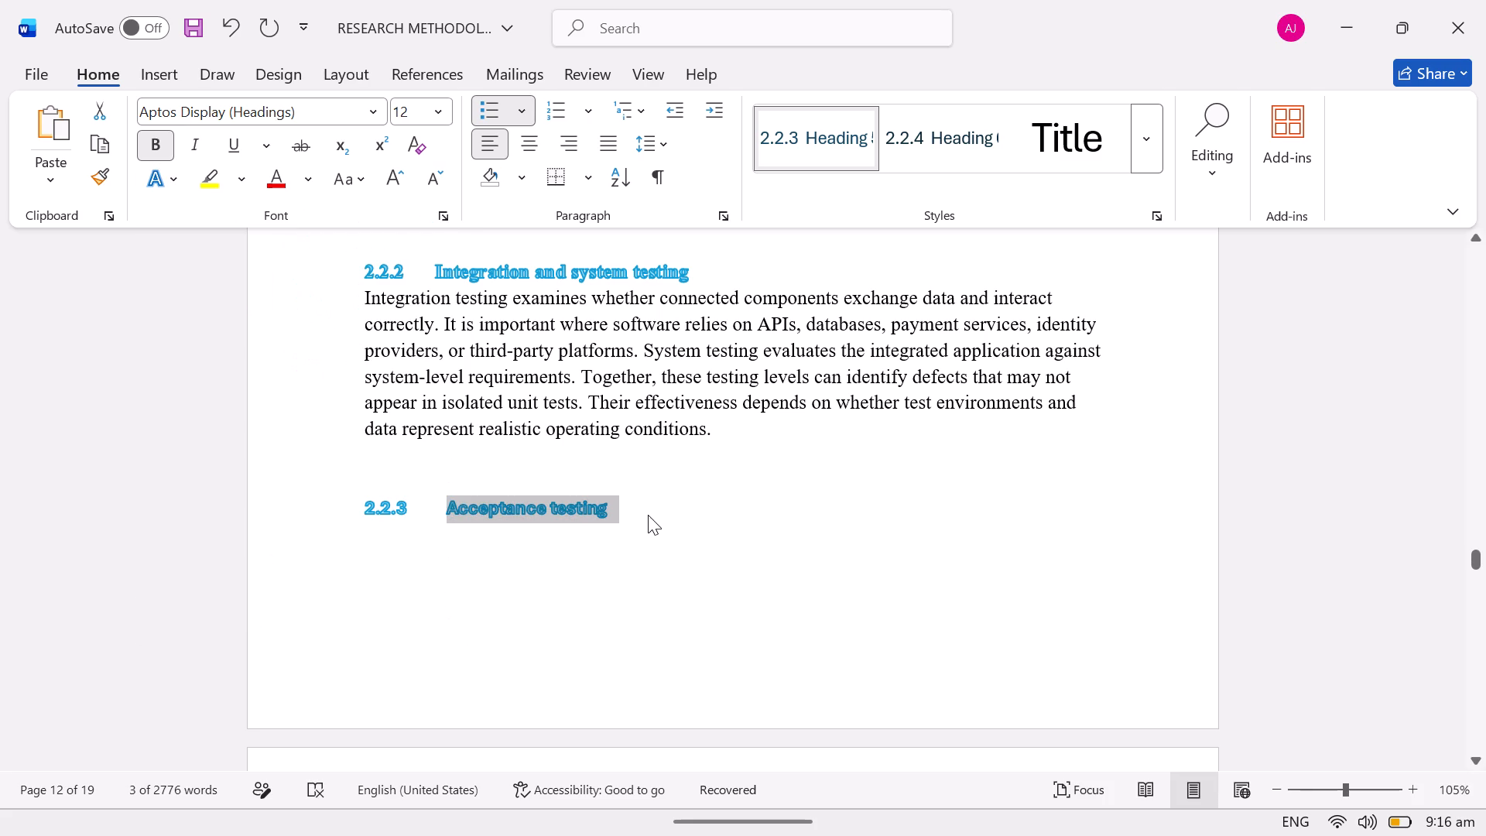
Start a new body text line below the 2.2.3 Acceptance testing heading.
click(648, 515)
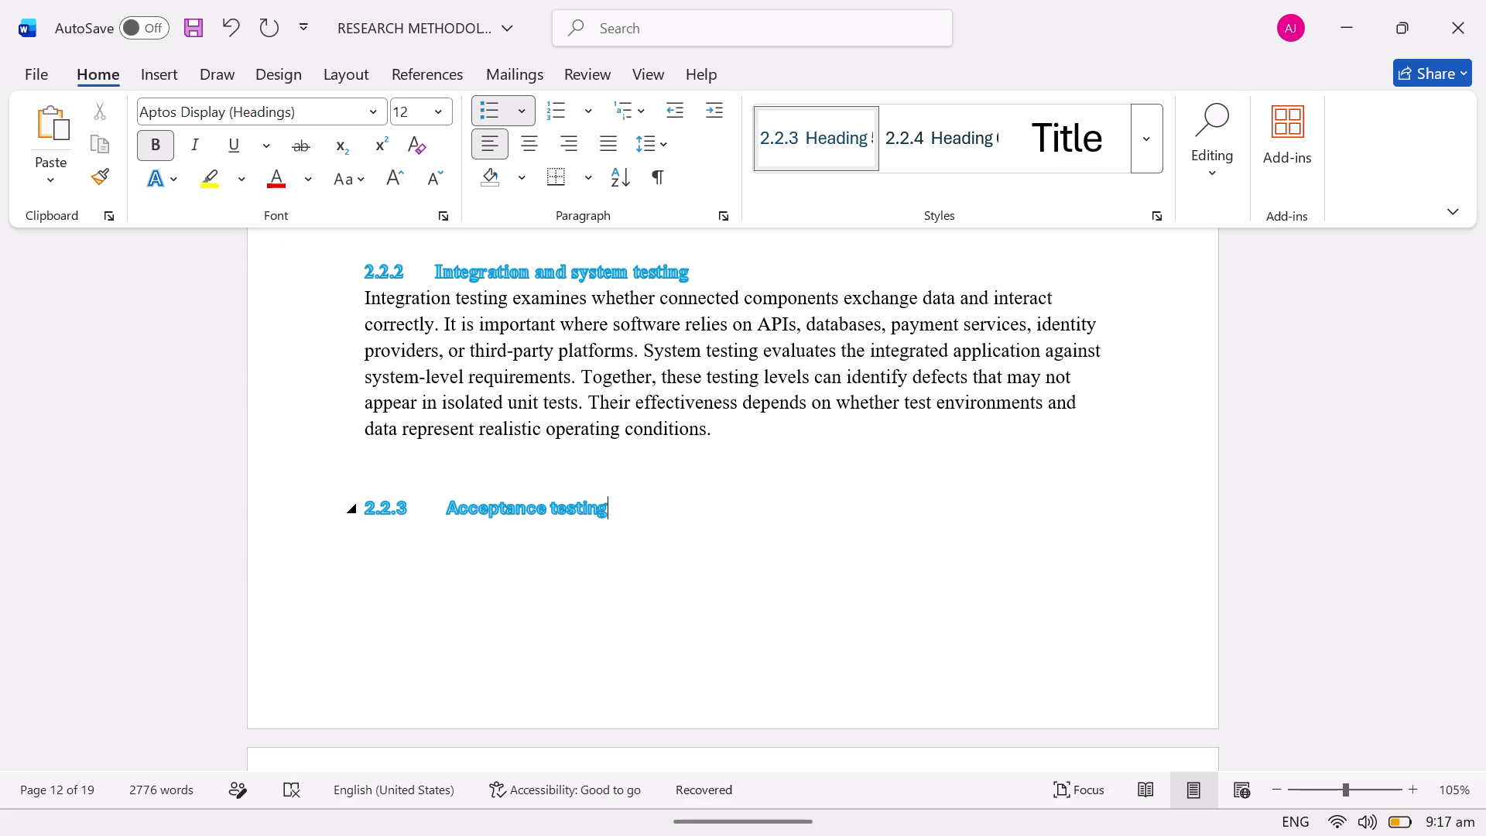
key(Return)
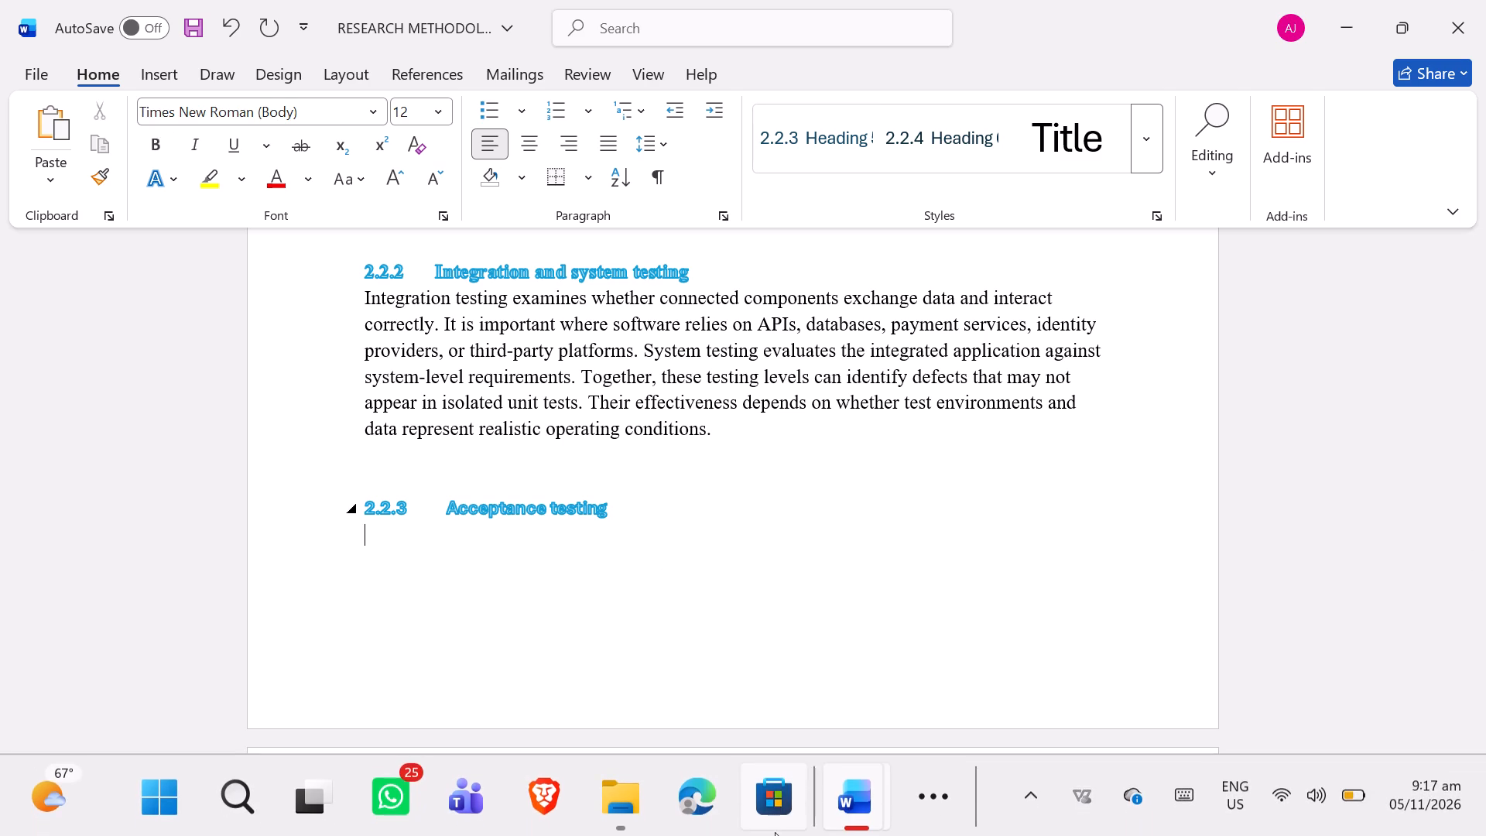
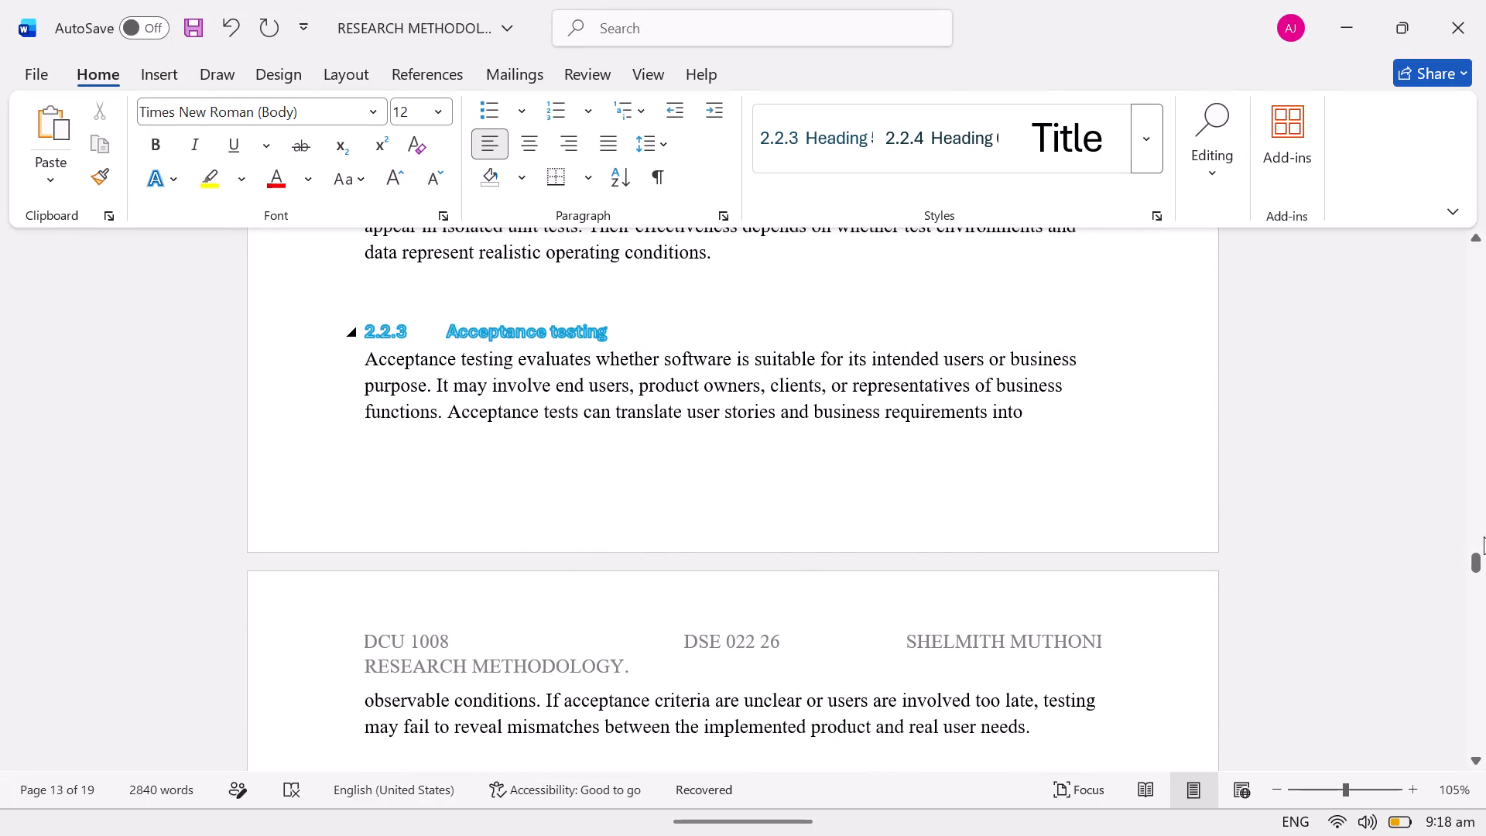
Start a 2.2.4 heading line below the acceptance testing paragraph, leaving one blank line between them.
click(1477, 557)
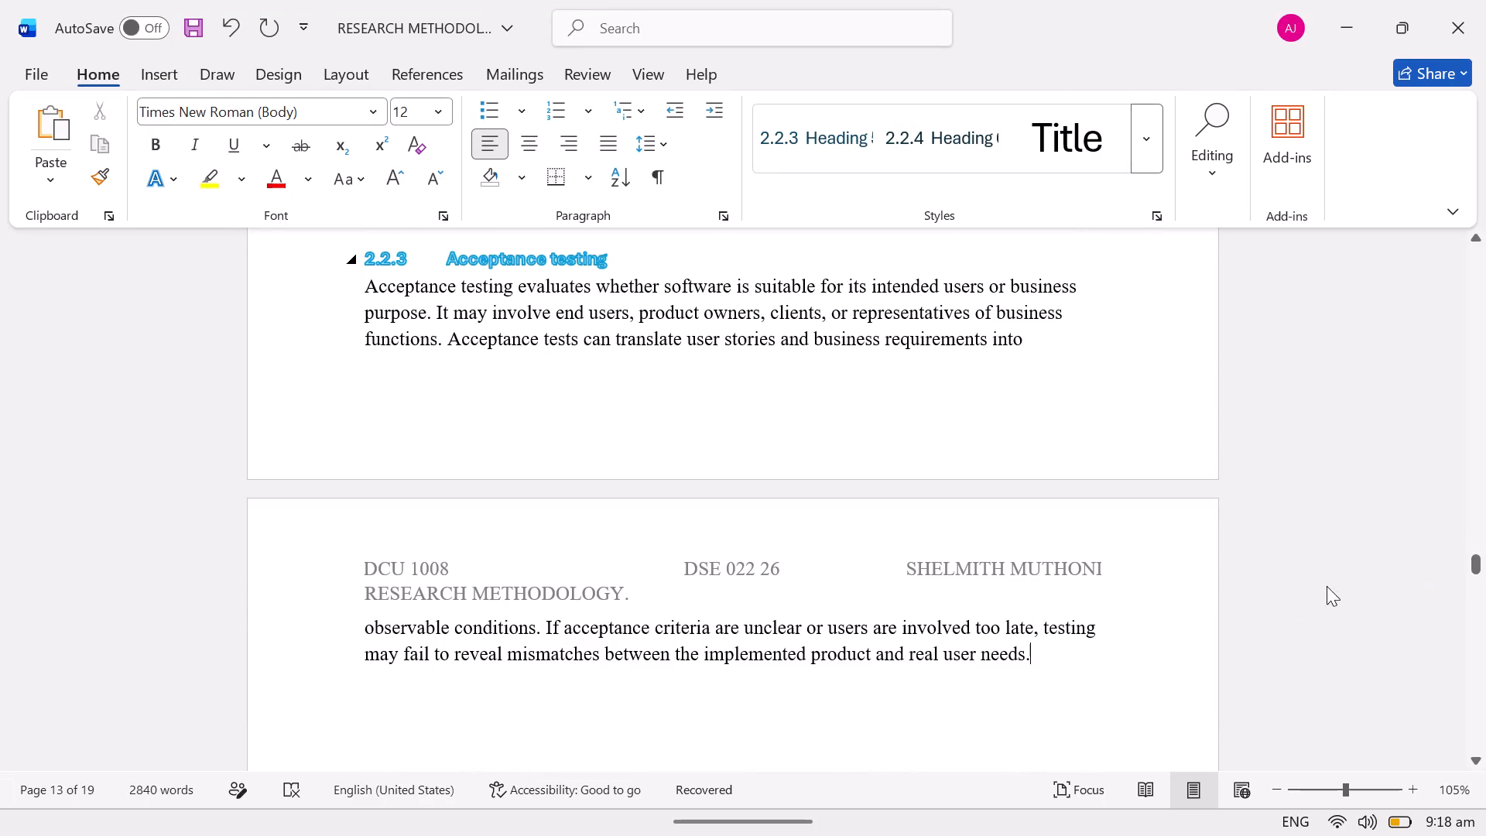
key(Return)
key(Return)
Add a 2.2.4 heading titled "Regression testing" below the acceptance testing paragraph.
click(918, 140)
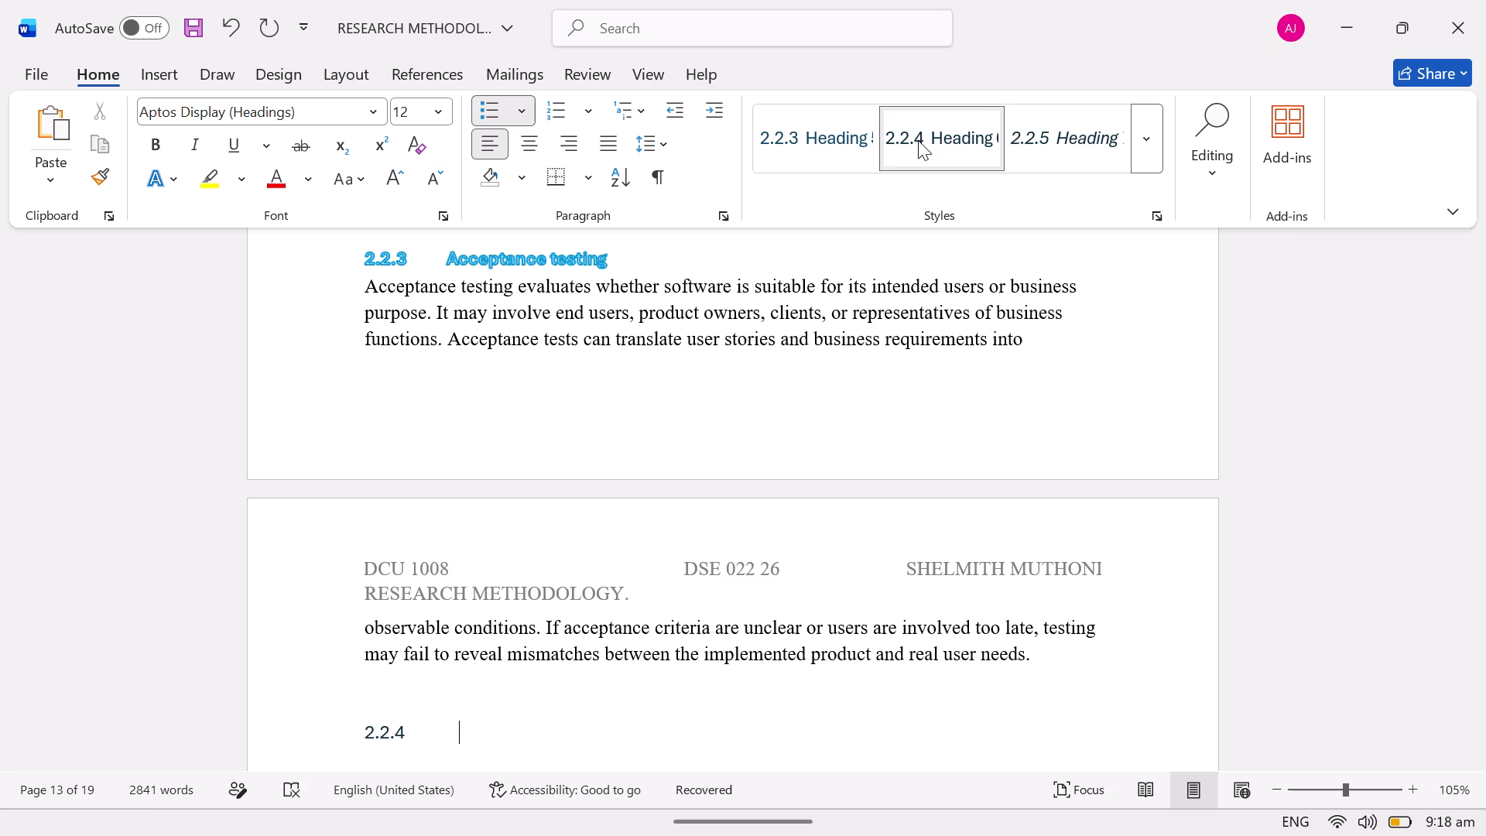
text(RE)
key(BackSpace)
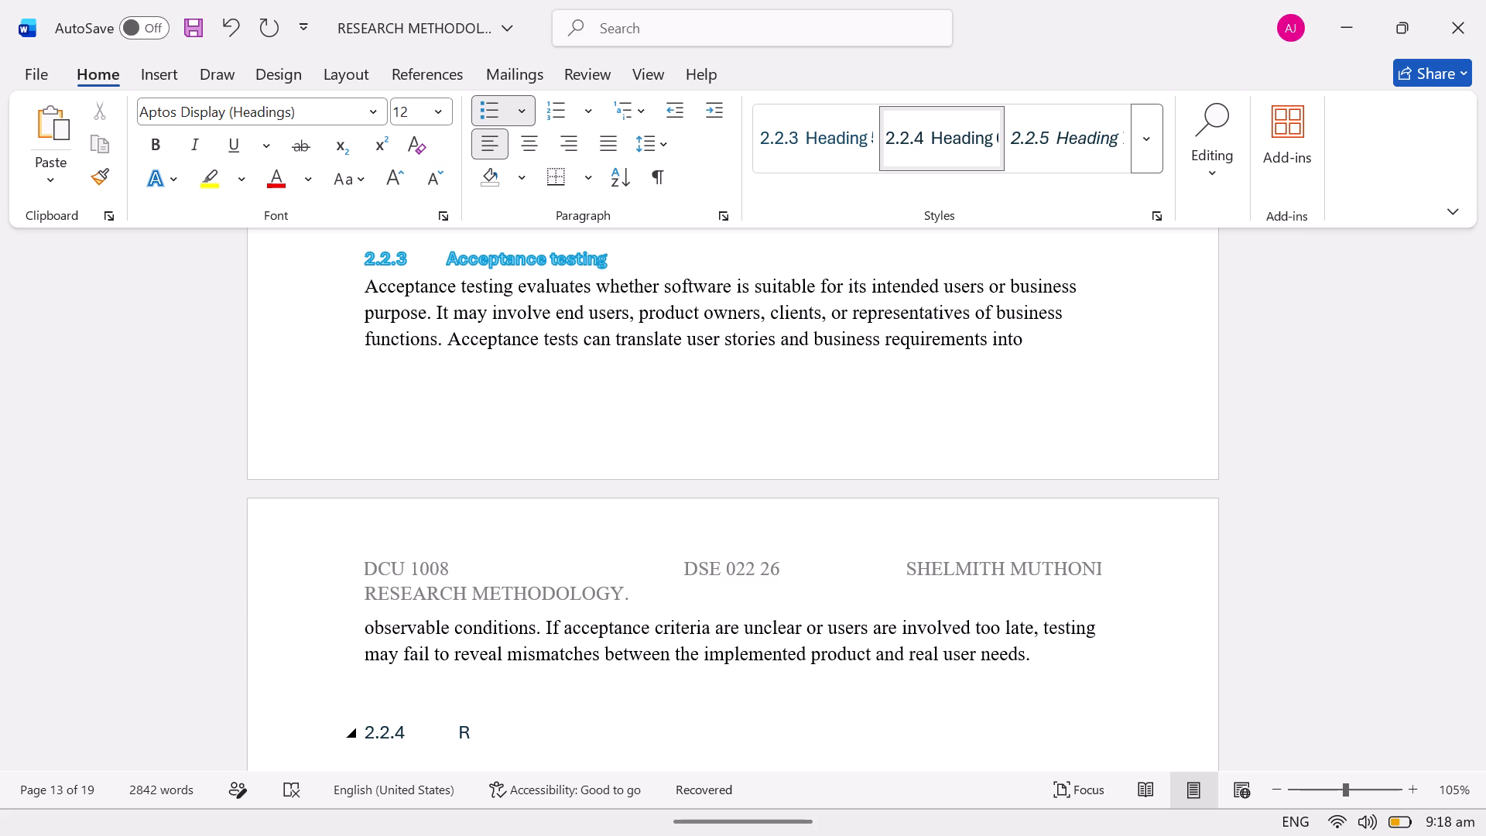
text(egressio)
text(n)
key(space)
text(testi)
text(ng)
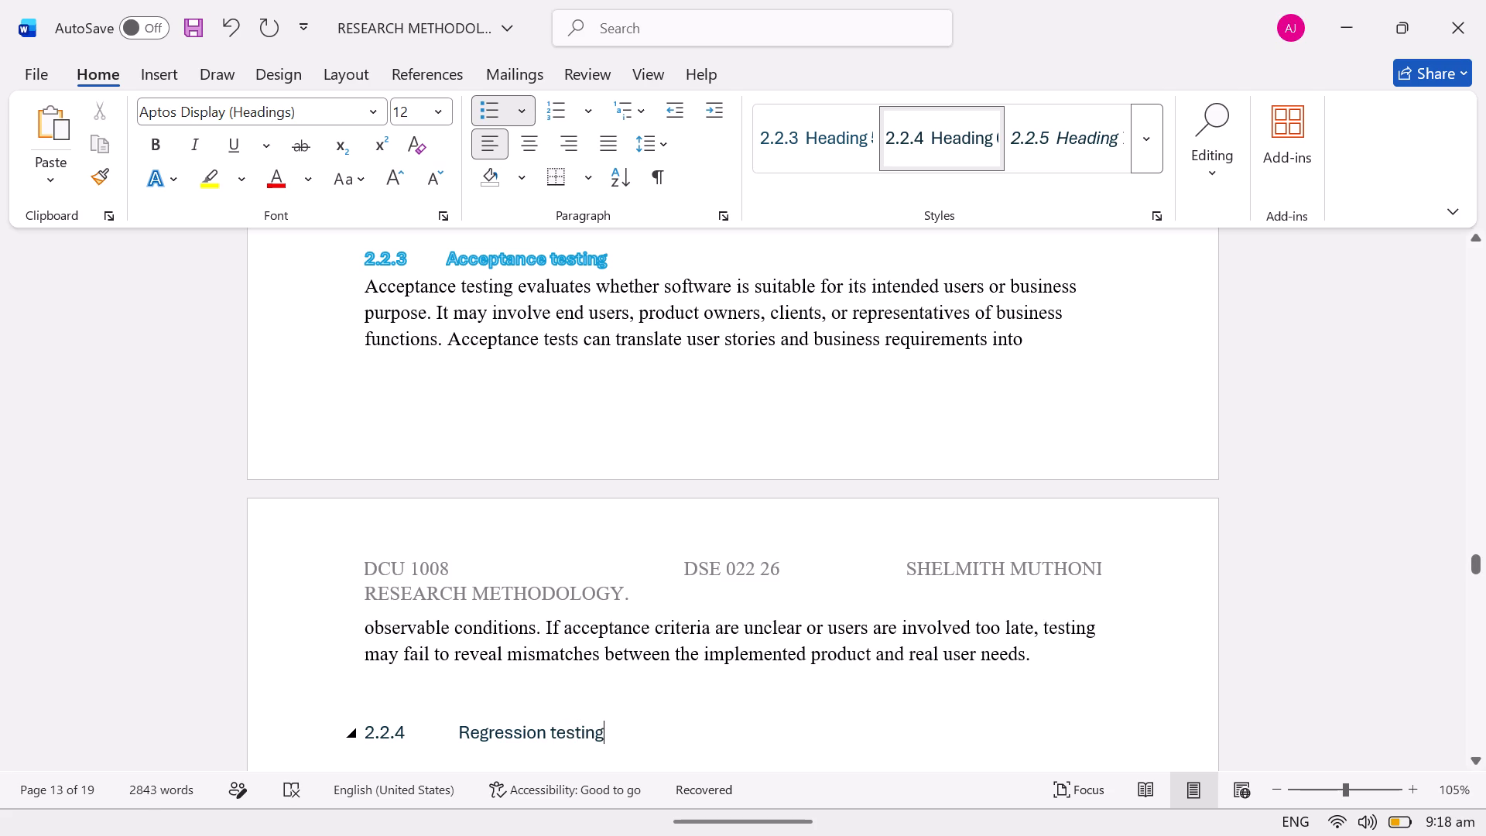
Format the "Regression testing" heading in bold with the light-blue outlined text effect and start a new line below it.
drag(615, 737, 466, 740)
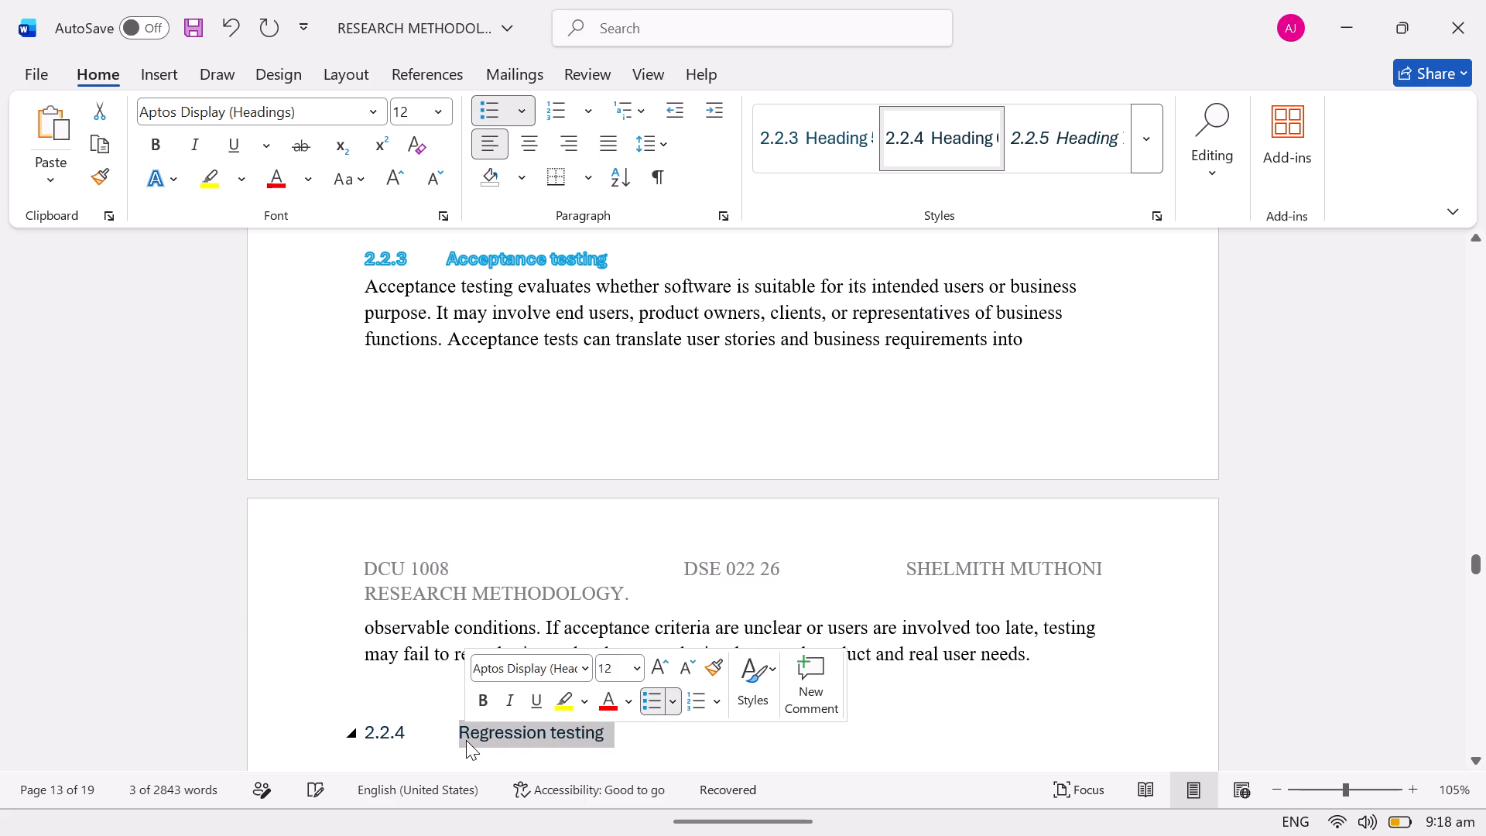
key(ctrl+b)
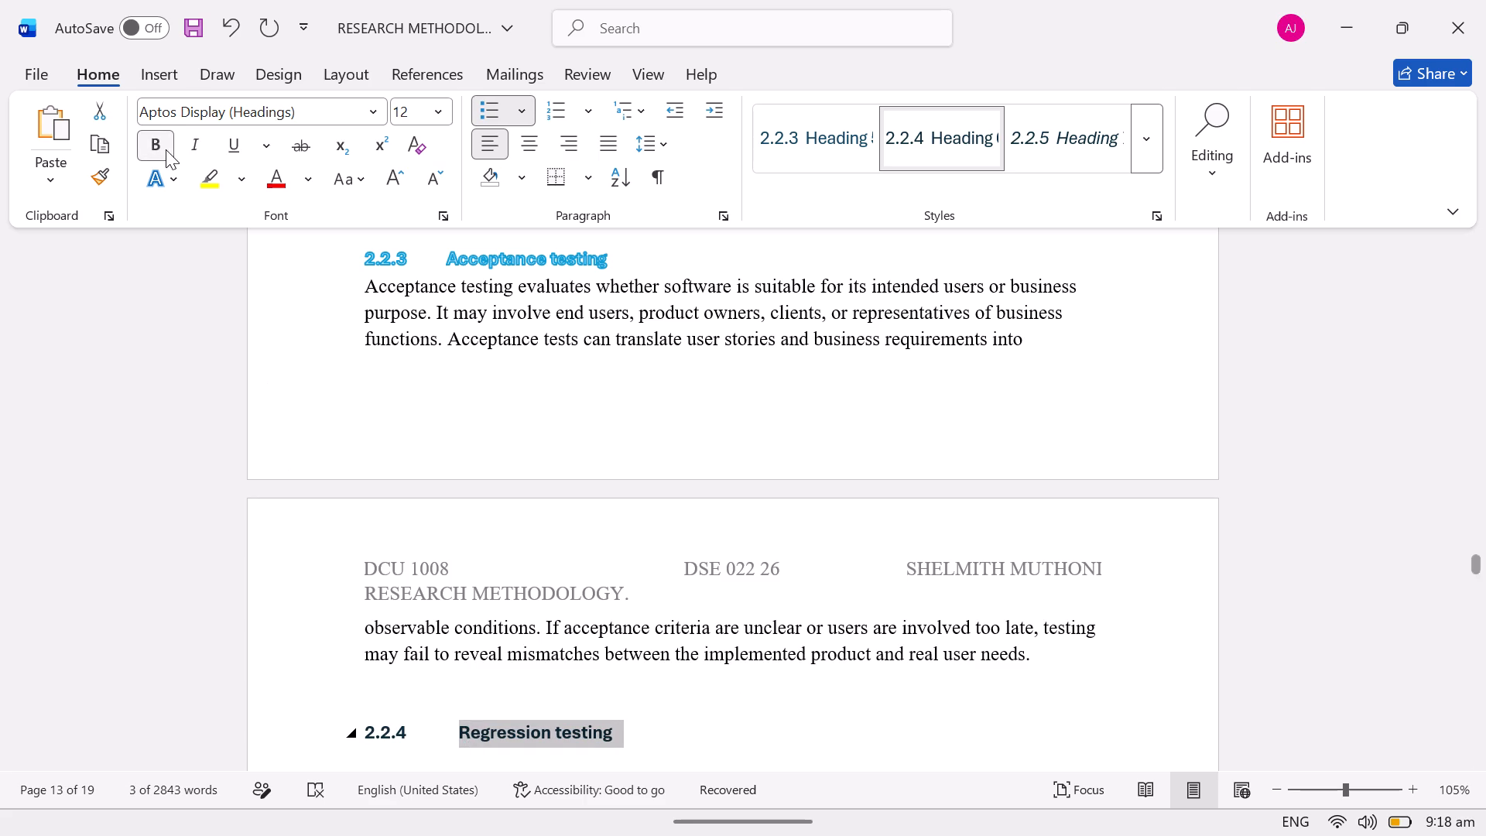
click(173, 175)
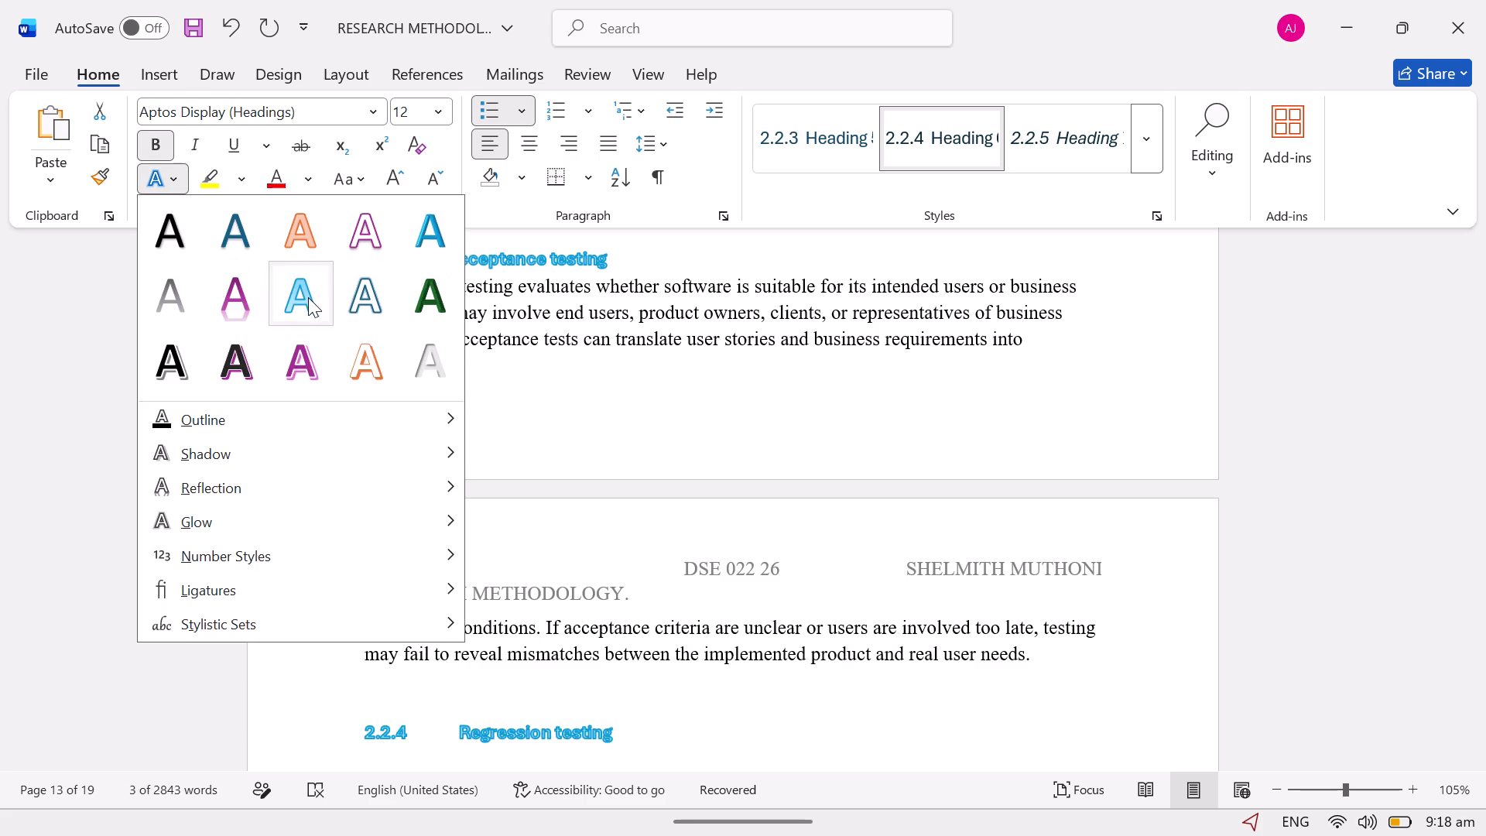
click(308, 297)
click(666, 745)
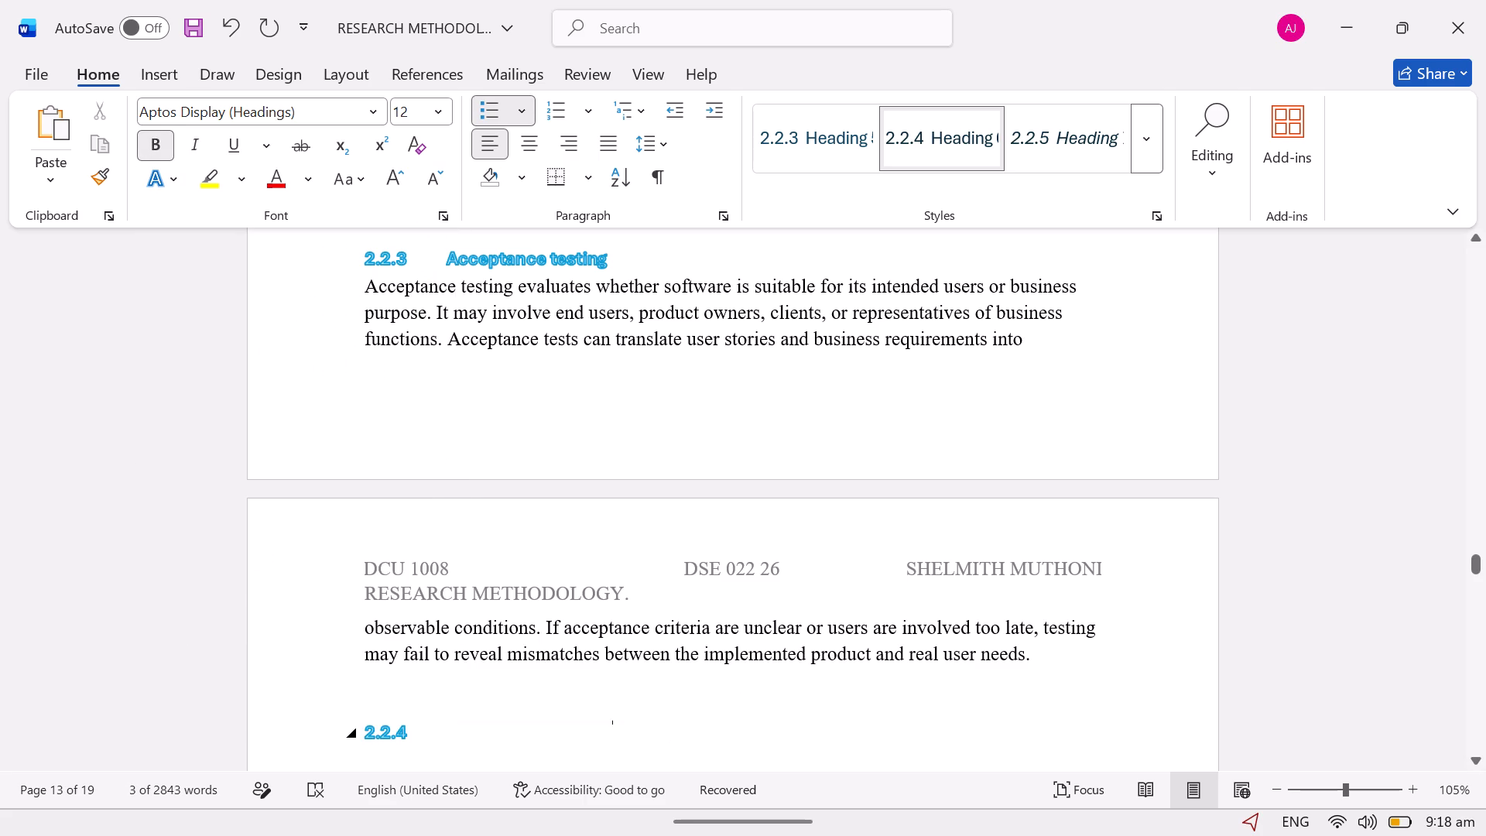
key(Return)
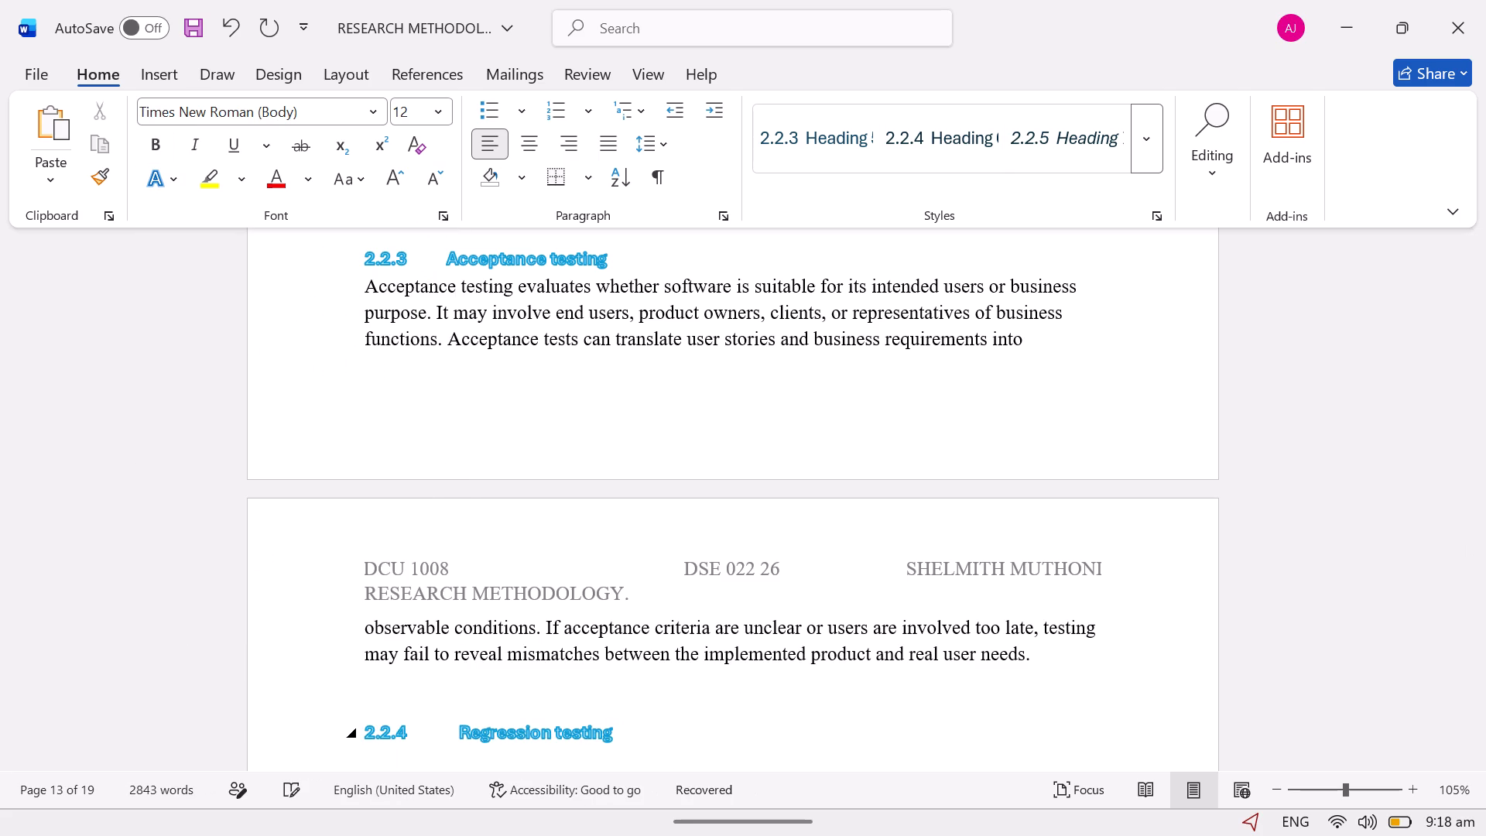
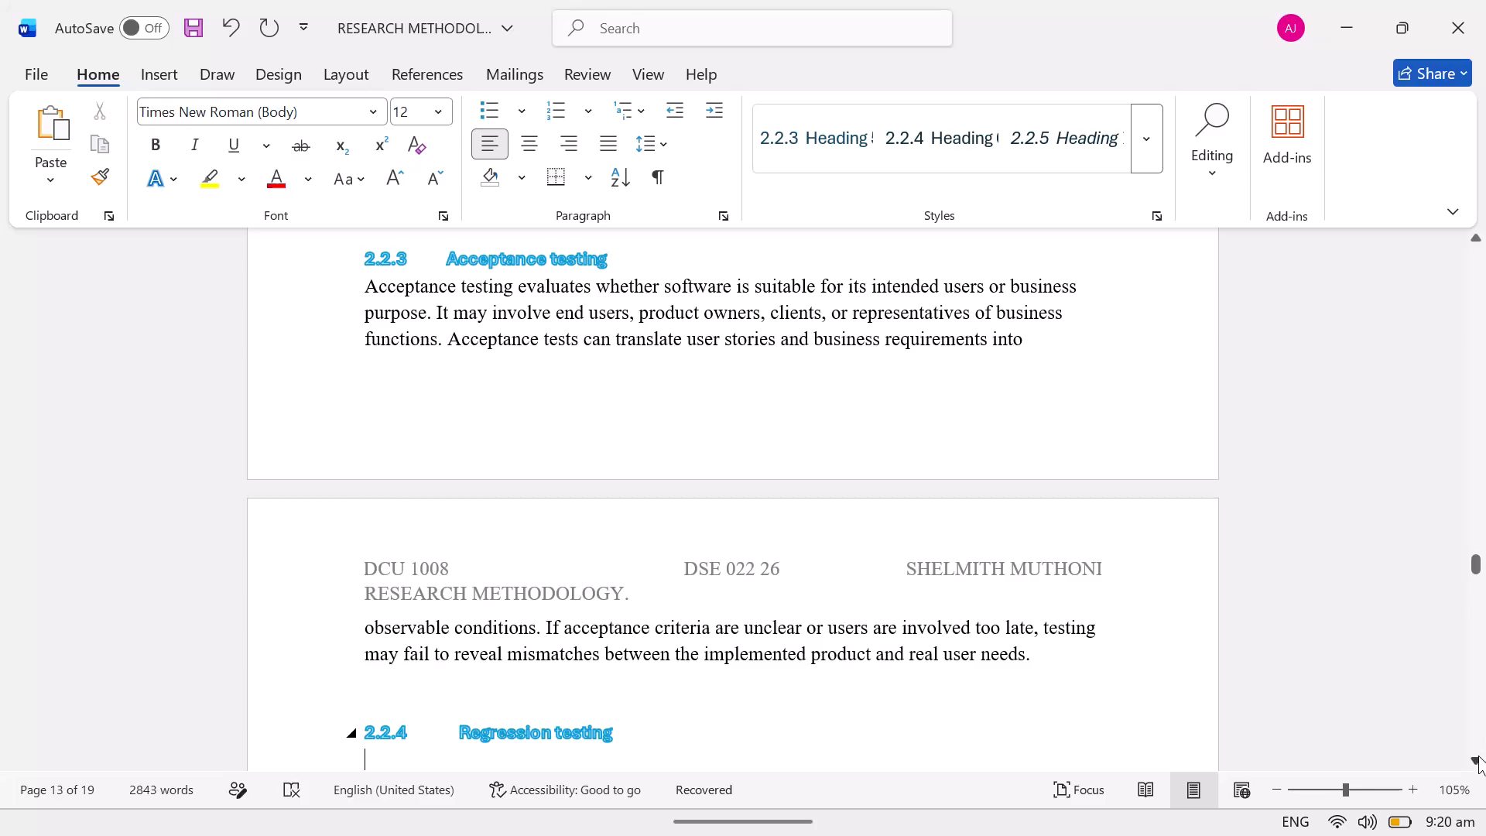
Paste the copied regression testing paragraph under the 2.2.4 heading and start a new line two lines below it.
triple_click(1478, 756)
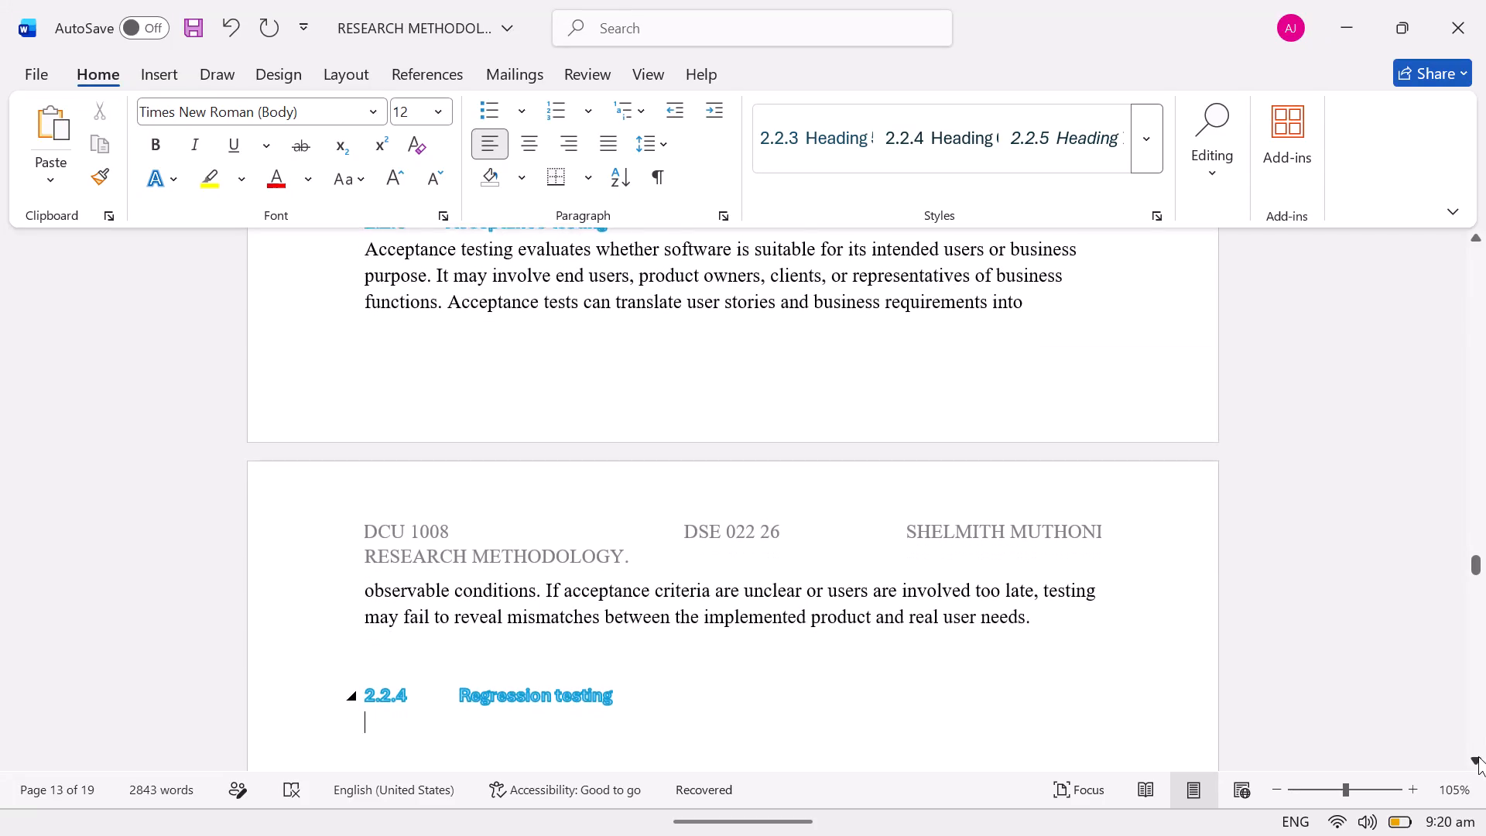
click(1478, 756)
click(1478, 756)
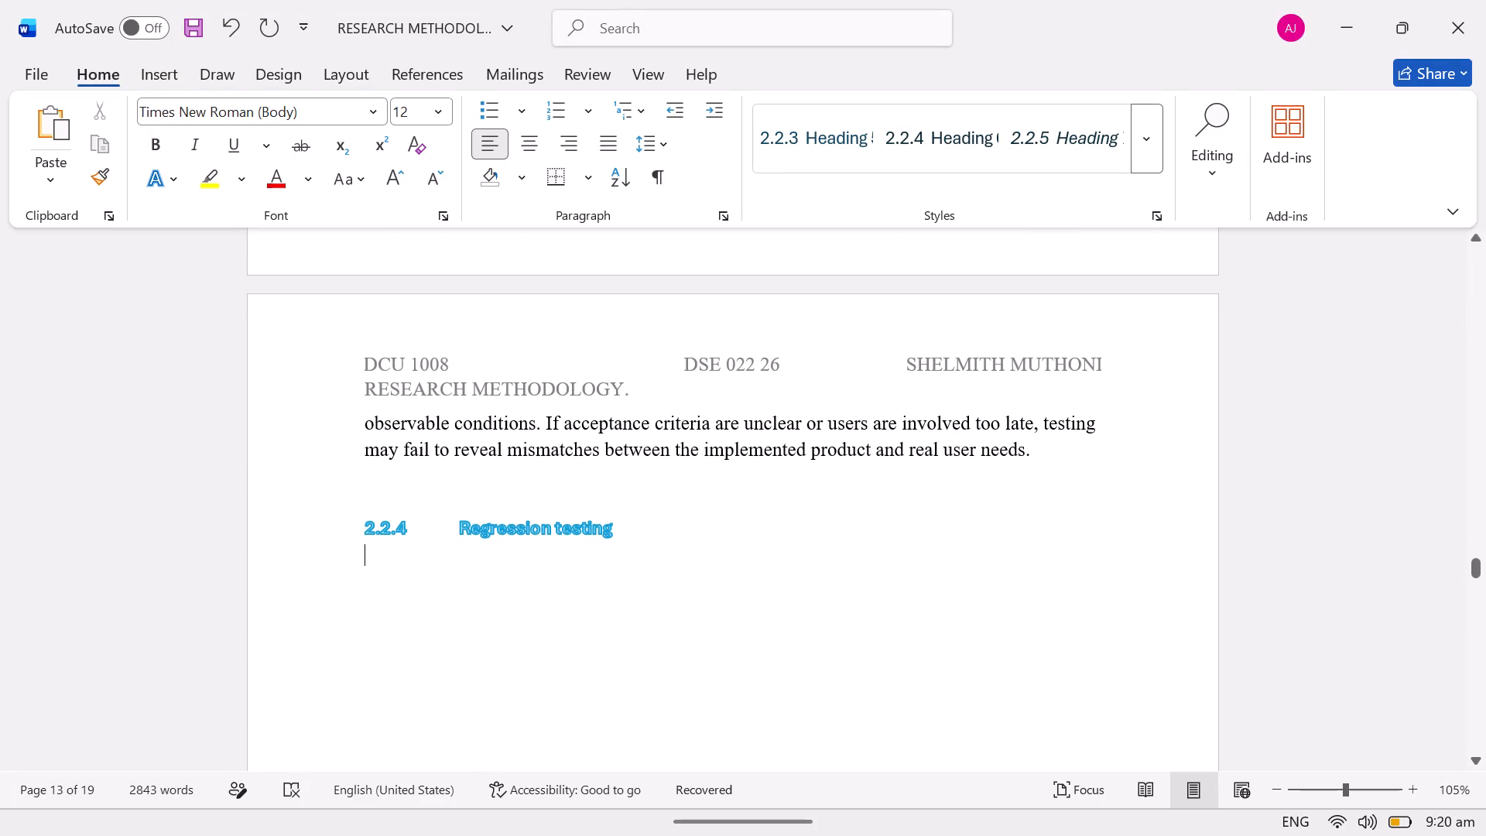
key(ctrl+v)
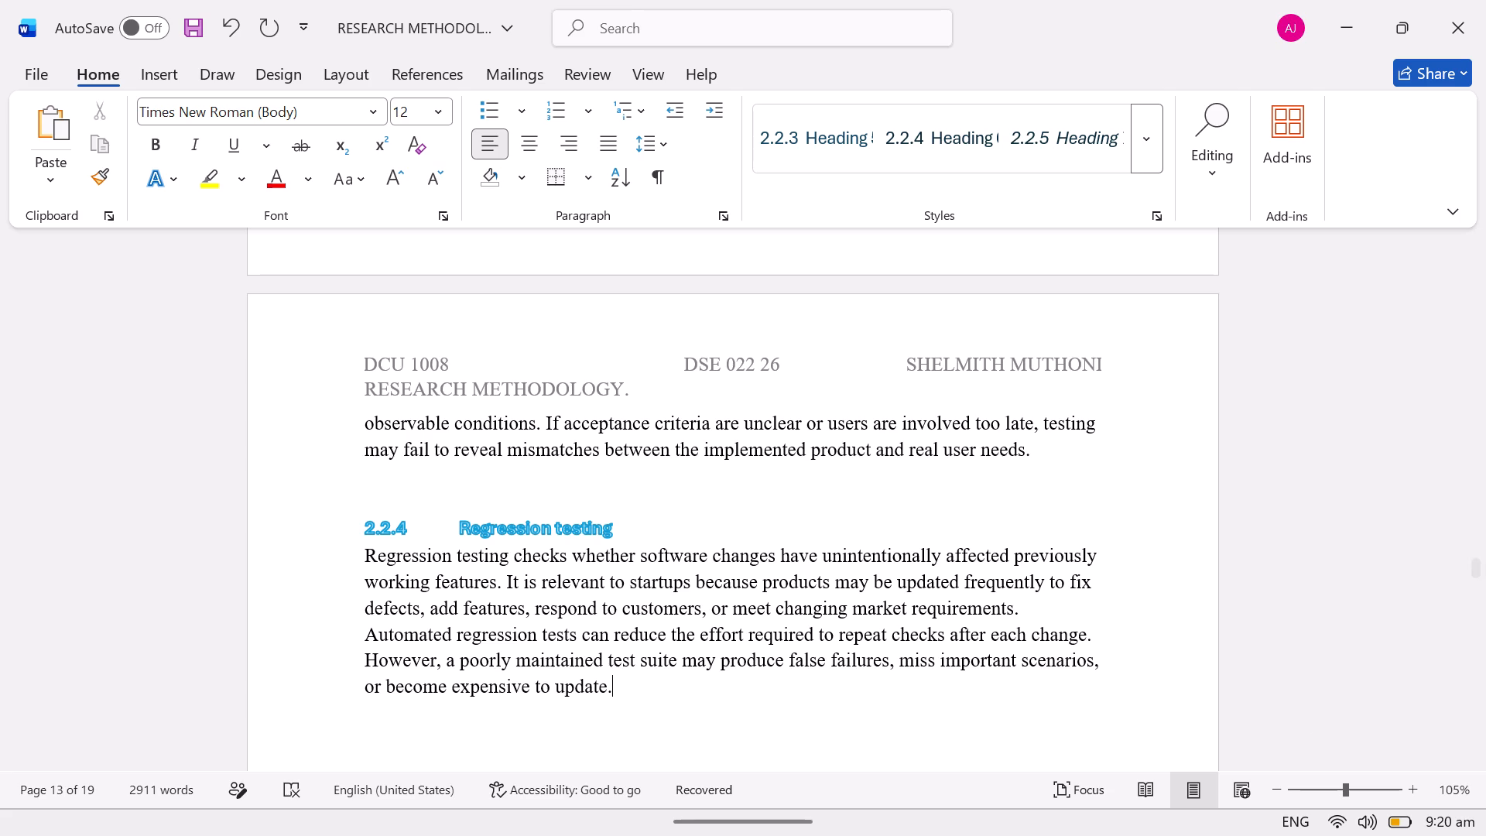
key(Return)
key(Return)
Add an empty 2.2.5 heading below the regression testing paragraph and turn off italics for its text.
click(1066, 150)
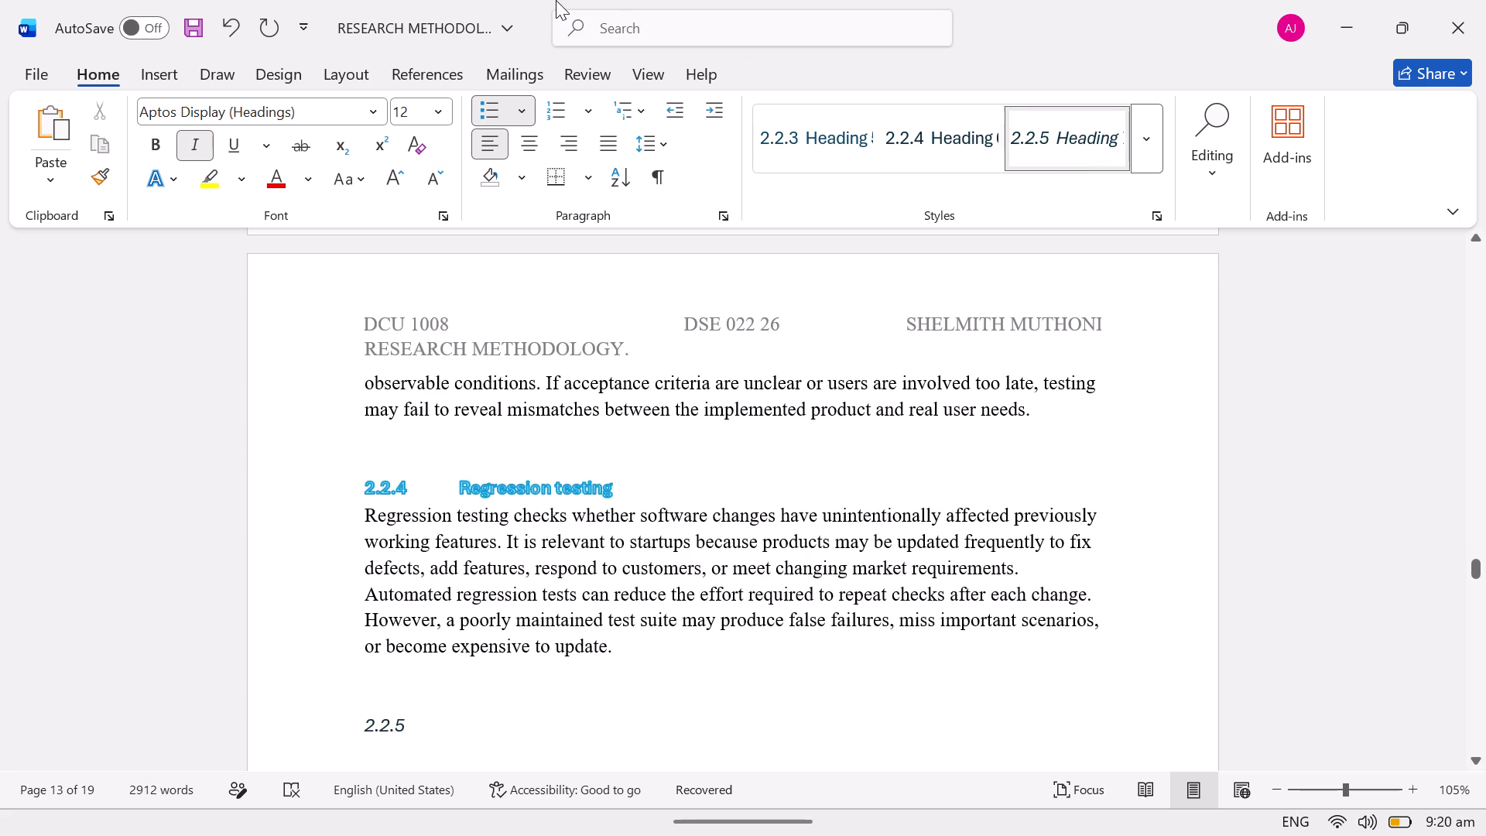
click(194, 141)
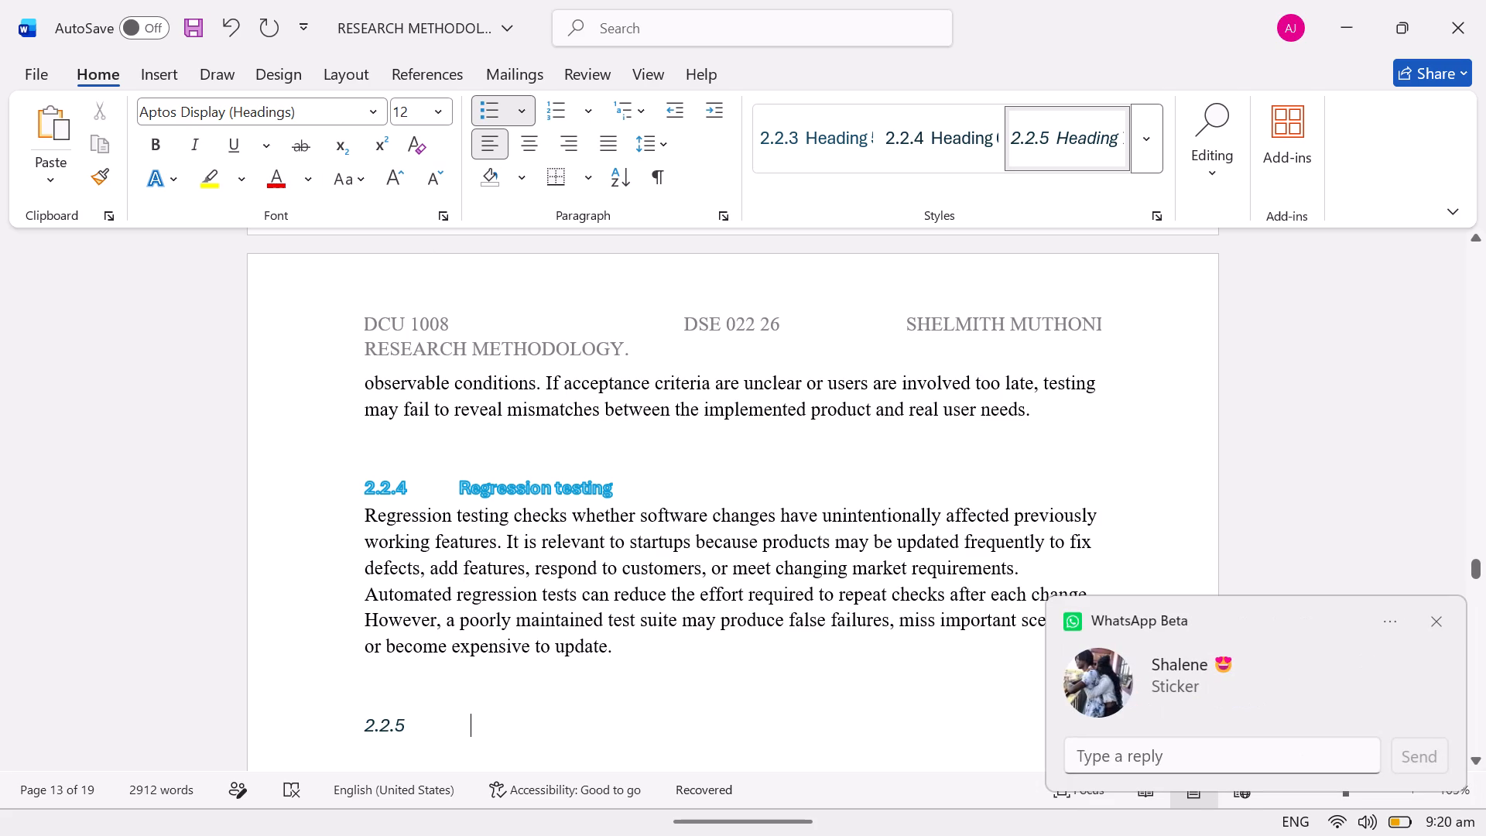
Change the font of the 2.2.4 "Regression testing" heading to Times New Roman (Body).
drag(635, 488, 575, 488)
drag(575, 488, 401, 475)
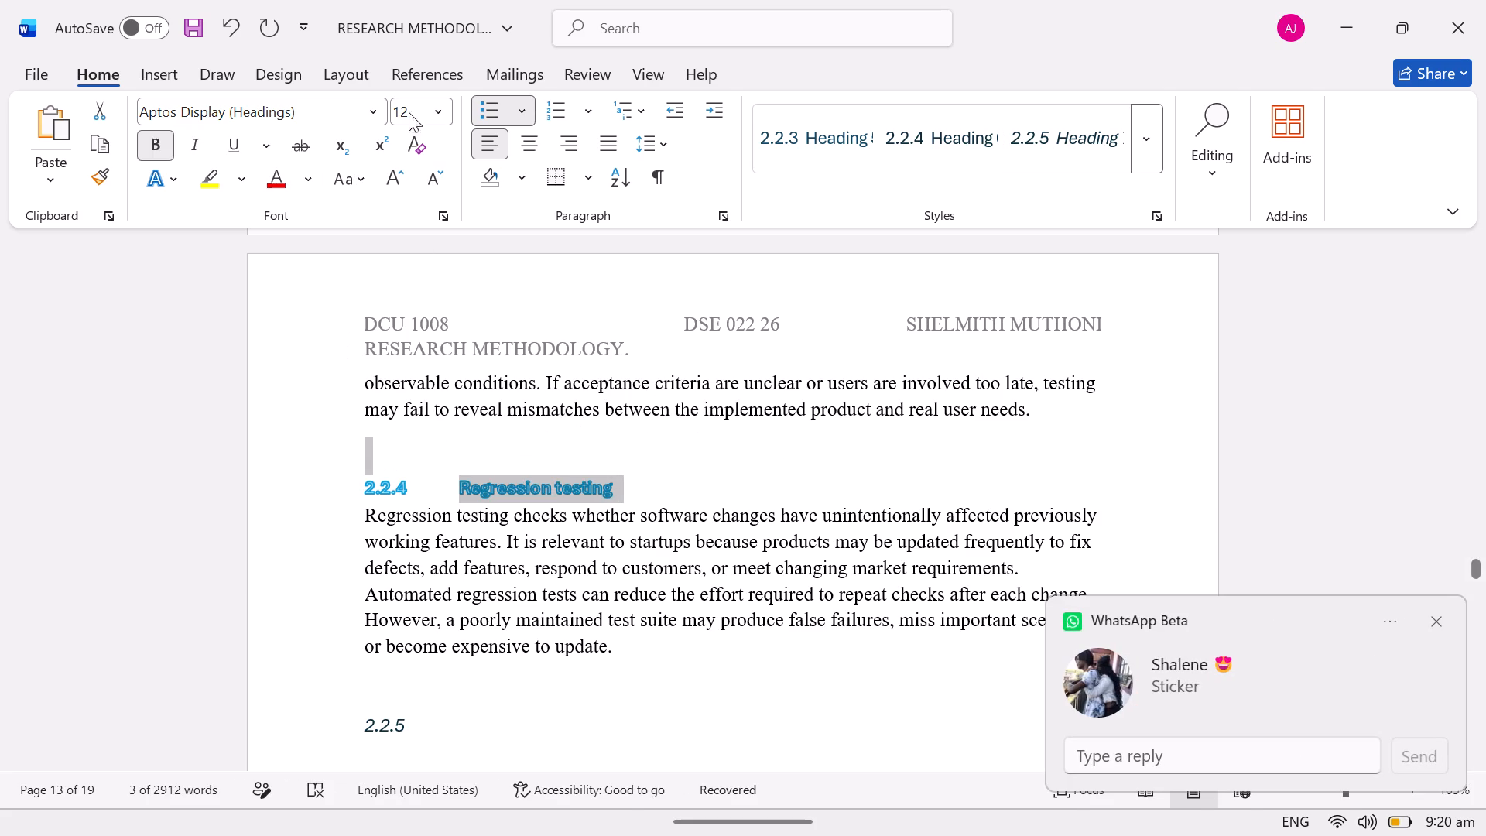
click(372, 110)
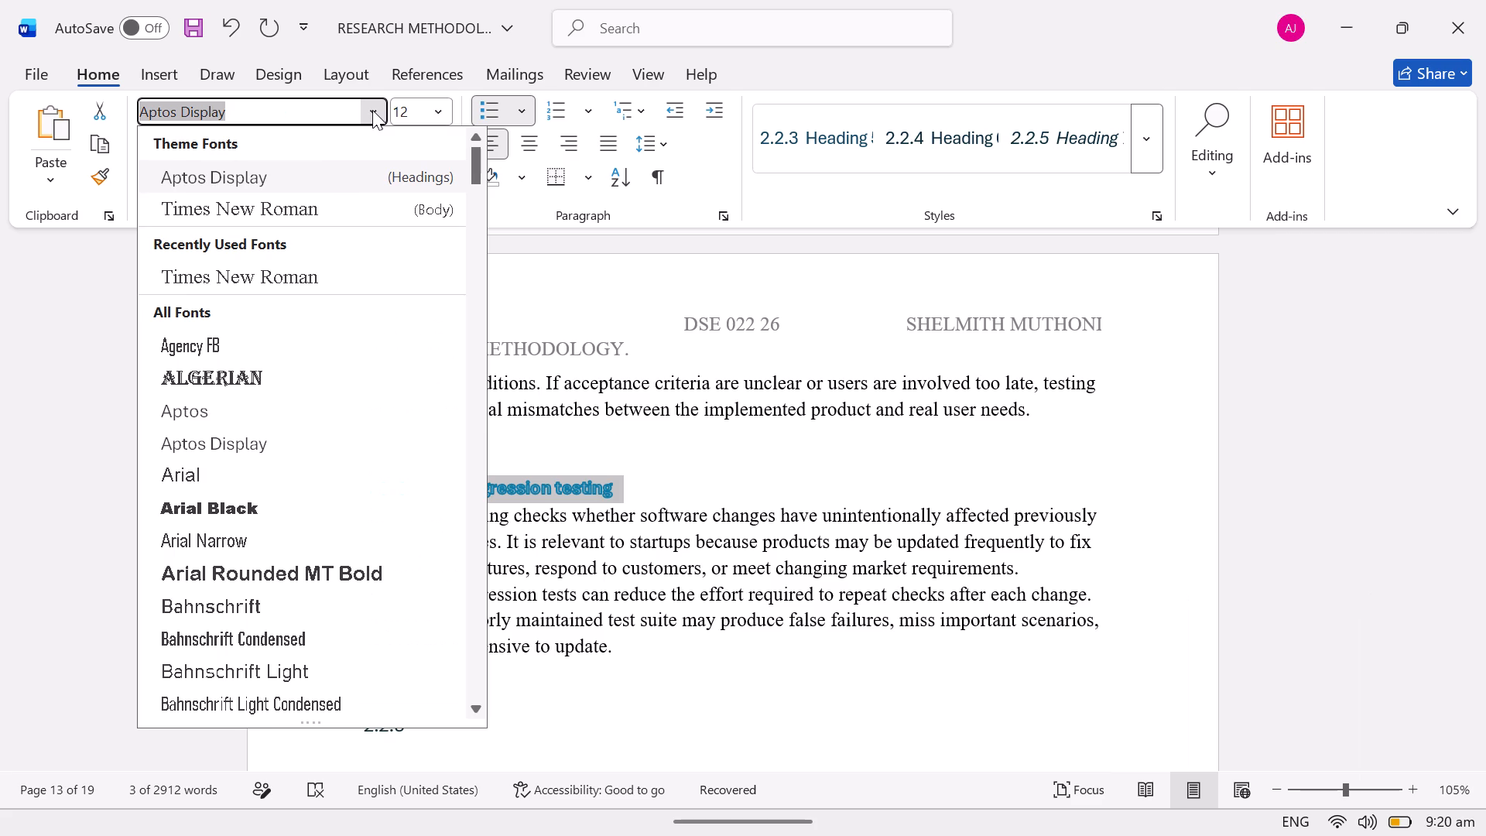
click(354, 206)
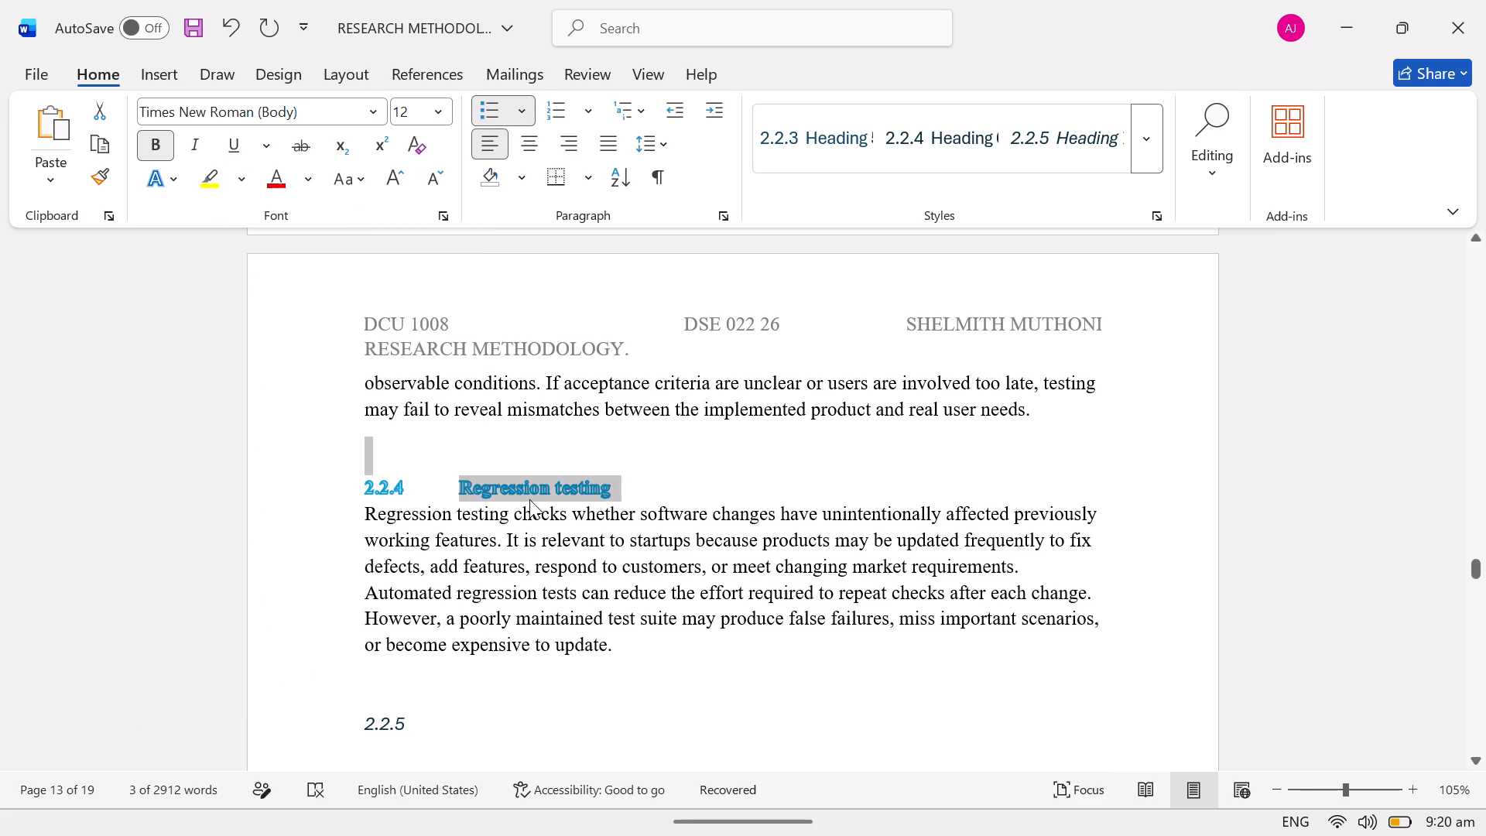
Title the 2.2.5 heading "Performance, security, and usability testing" in non-italic text.
click(462, 723)
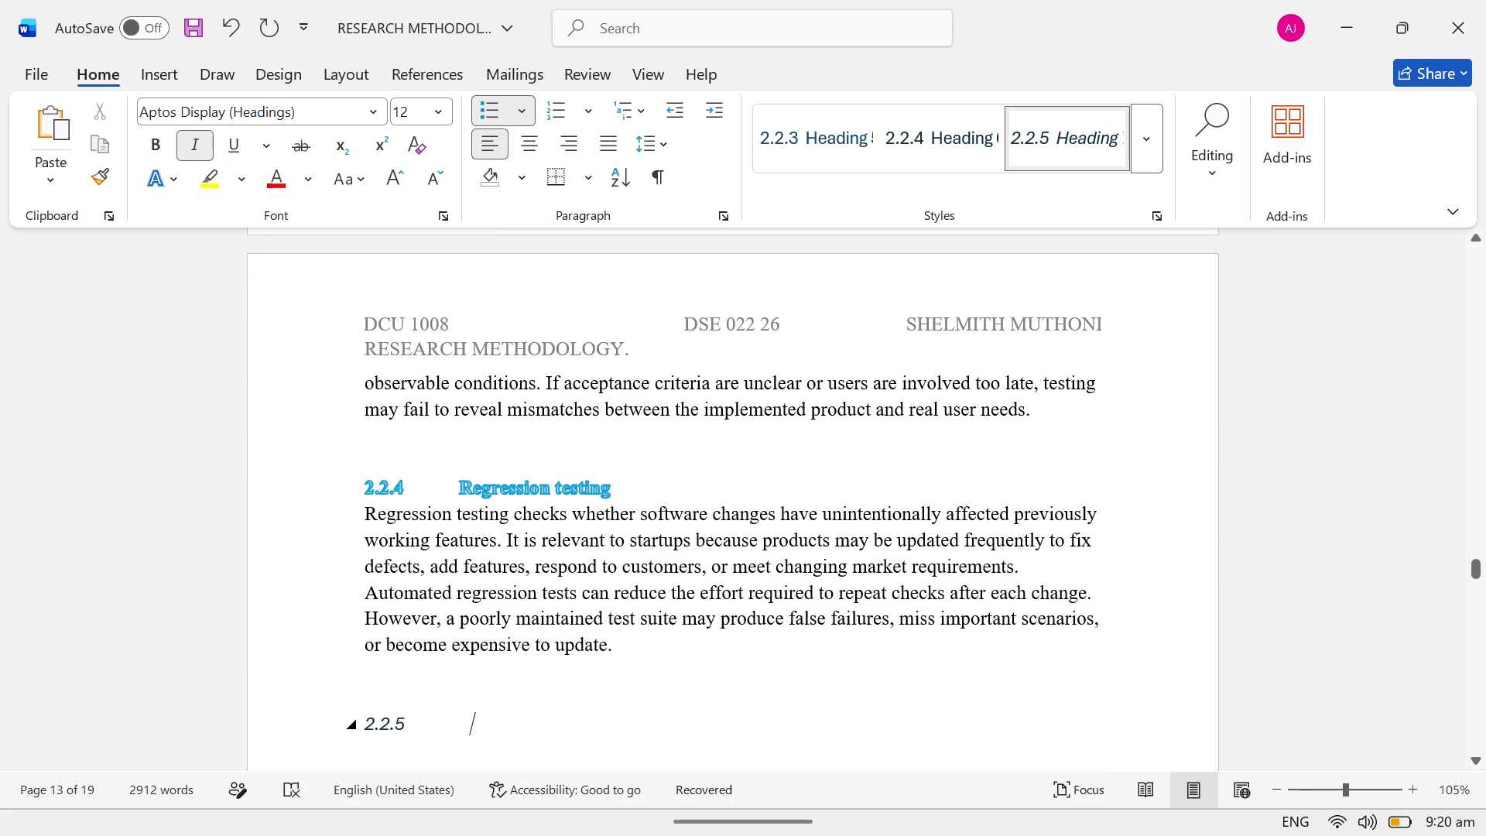
click(193, 151)
key(shift+p)
text(er)
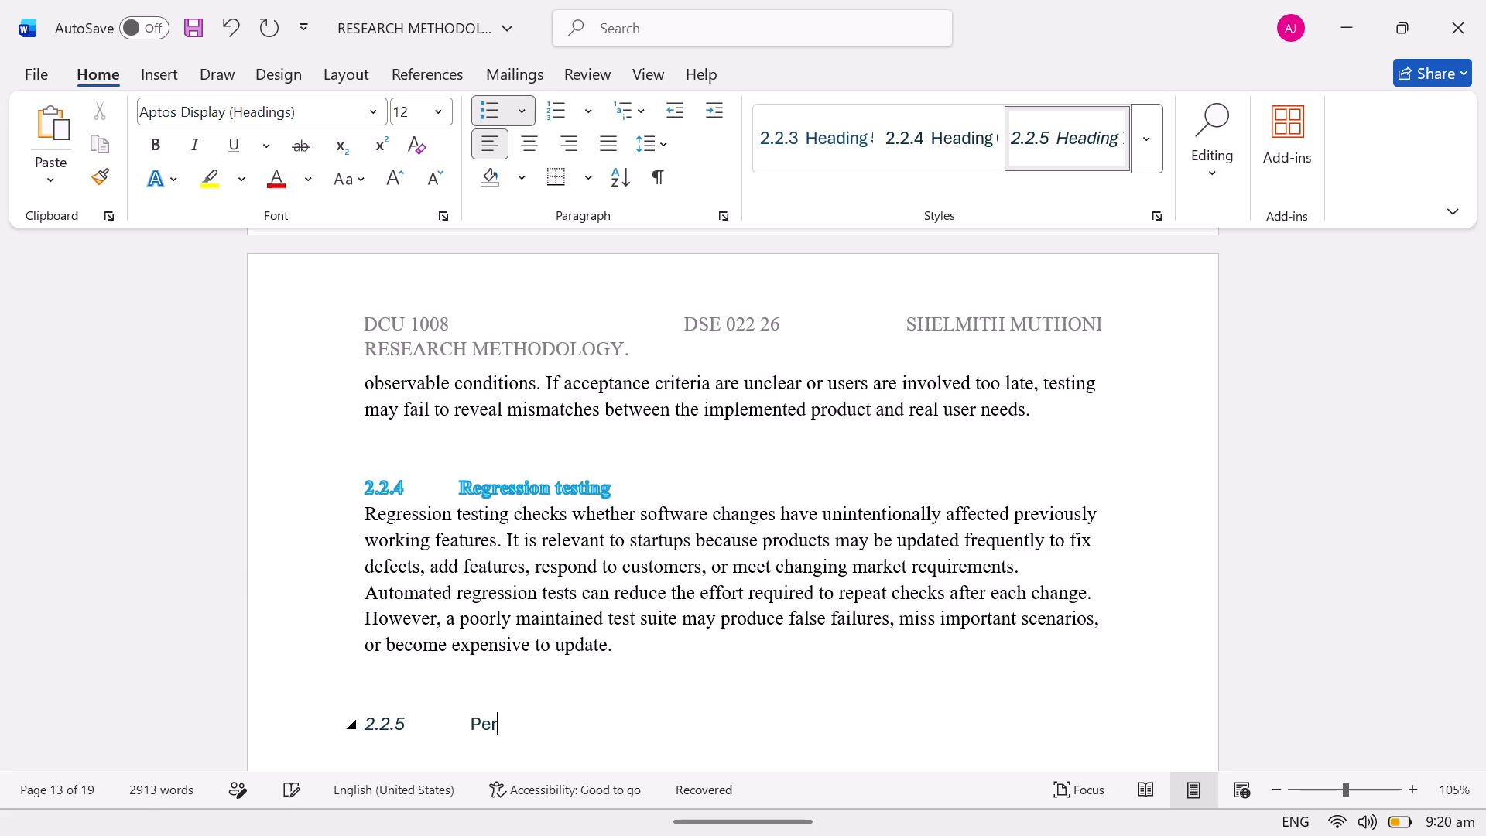
text(fomance)
key(space)
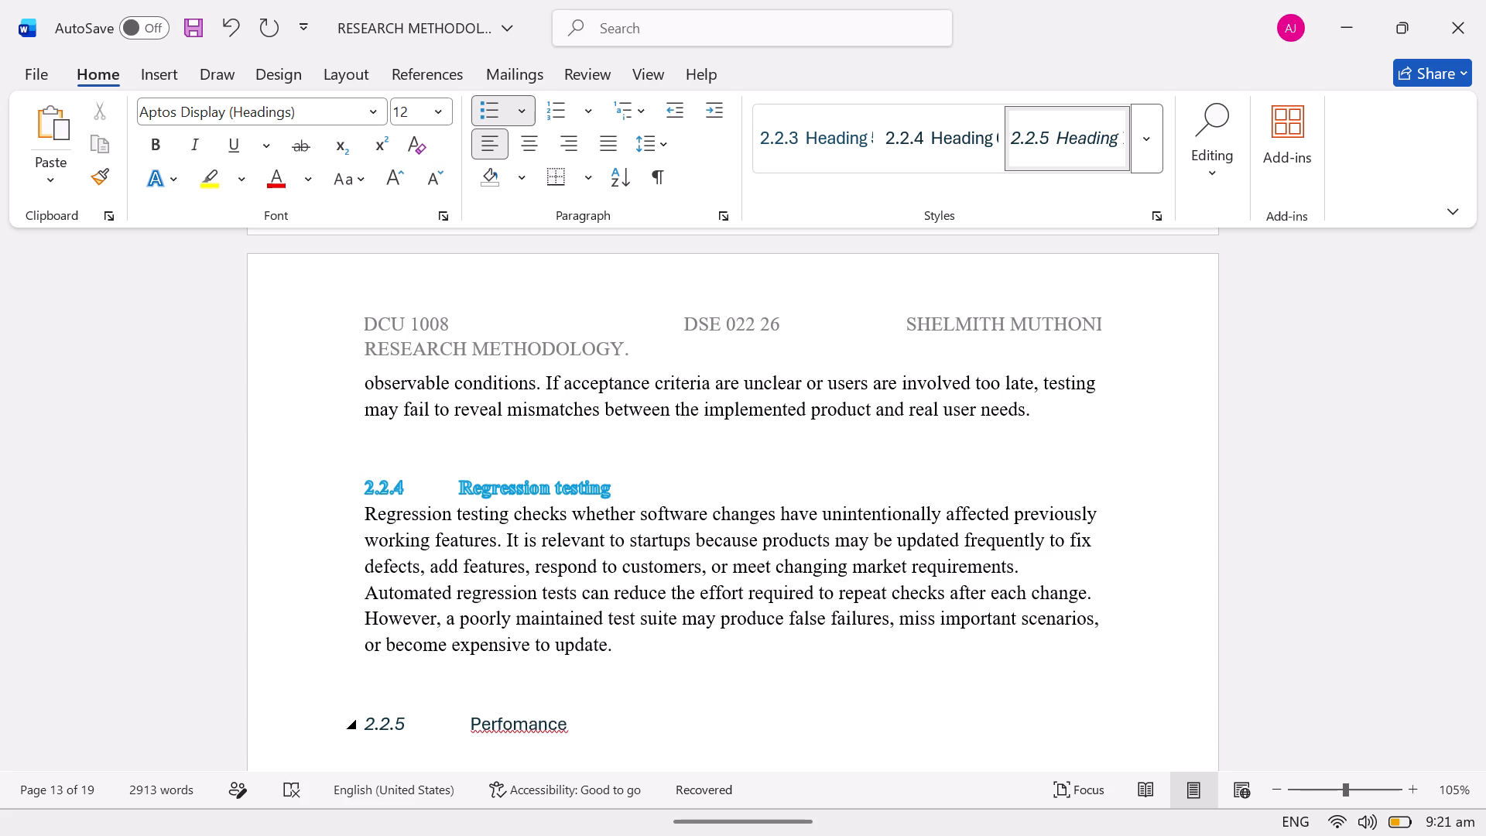
key(Left)
key(Left)
key(Left)
key(Left)
key(Left)
key(Left)
key(r)
key(Right)
key(Right)
key(Right)
key(Right)
key(Right)
key(Right)
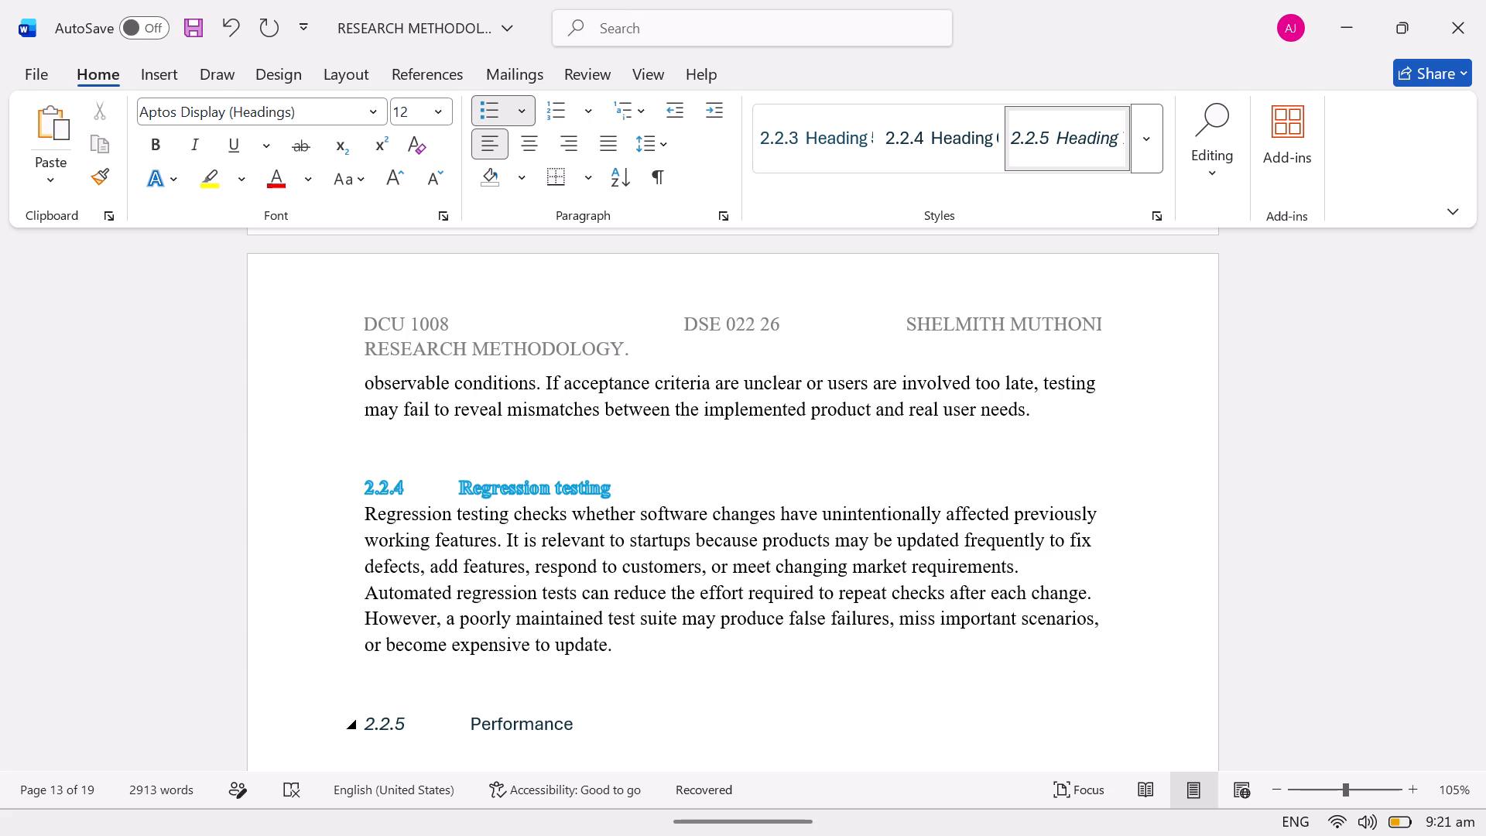
key(Left)
key(comma)
key(space)
text(se)
text(curity)
text(,)
key(space)
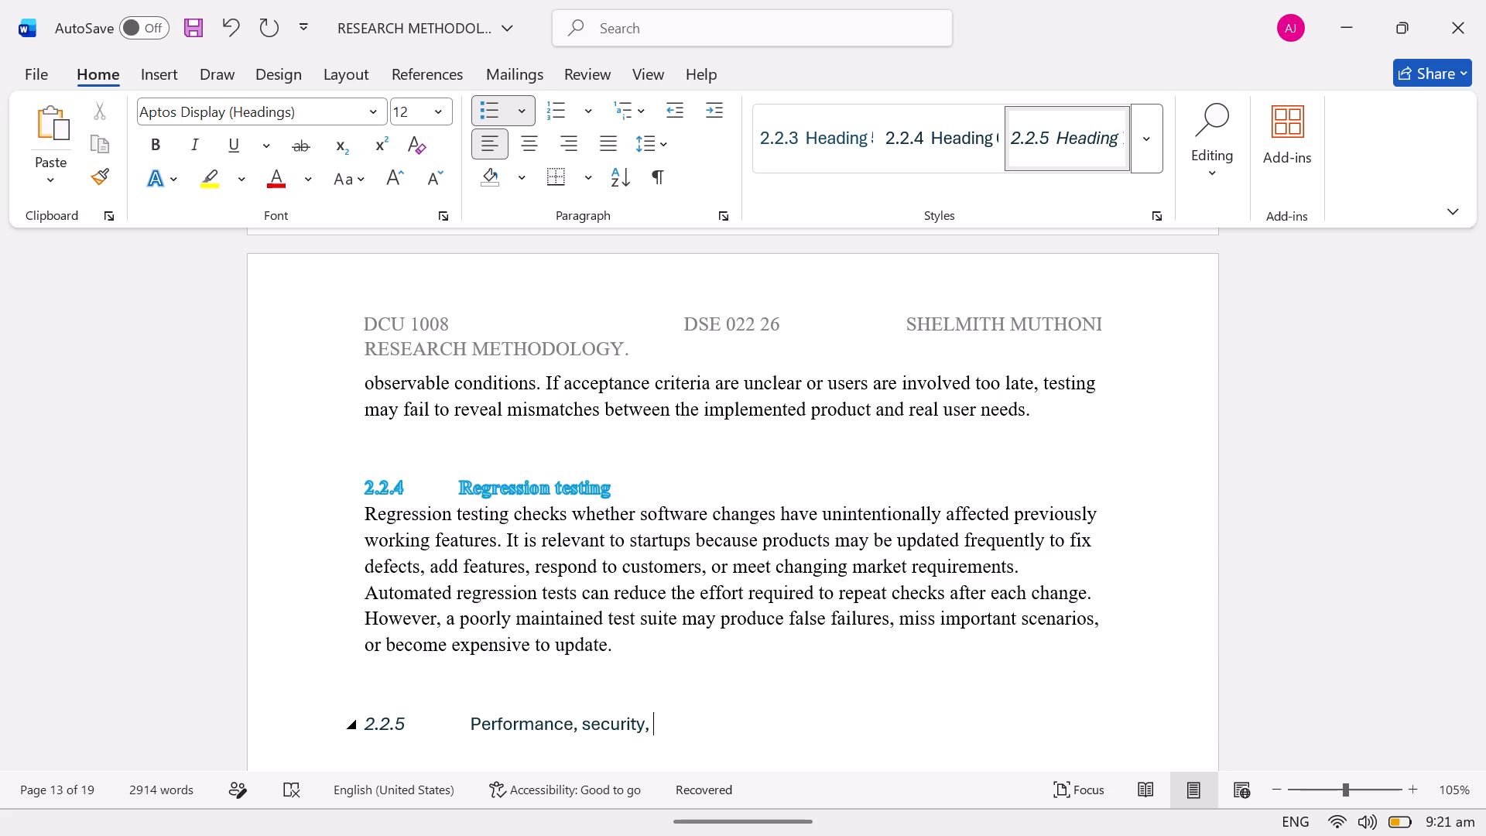
text(and usa)
text(bili)
text(ty)
key(space)
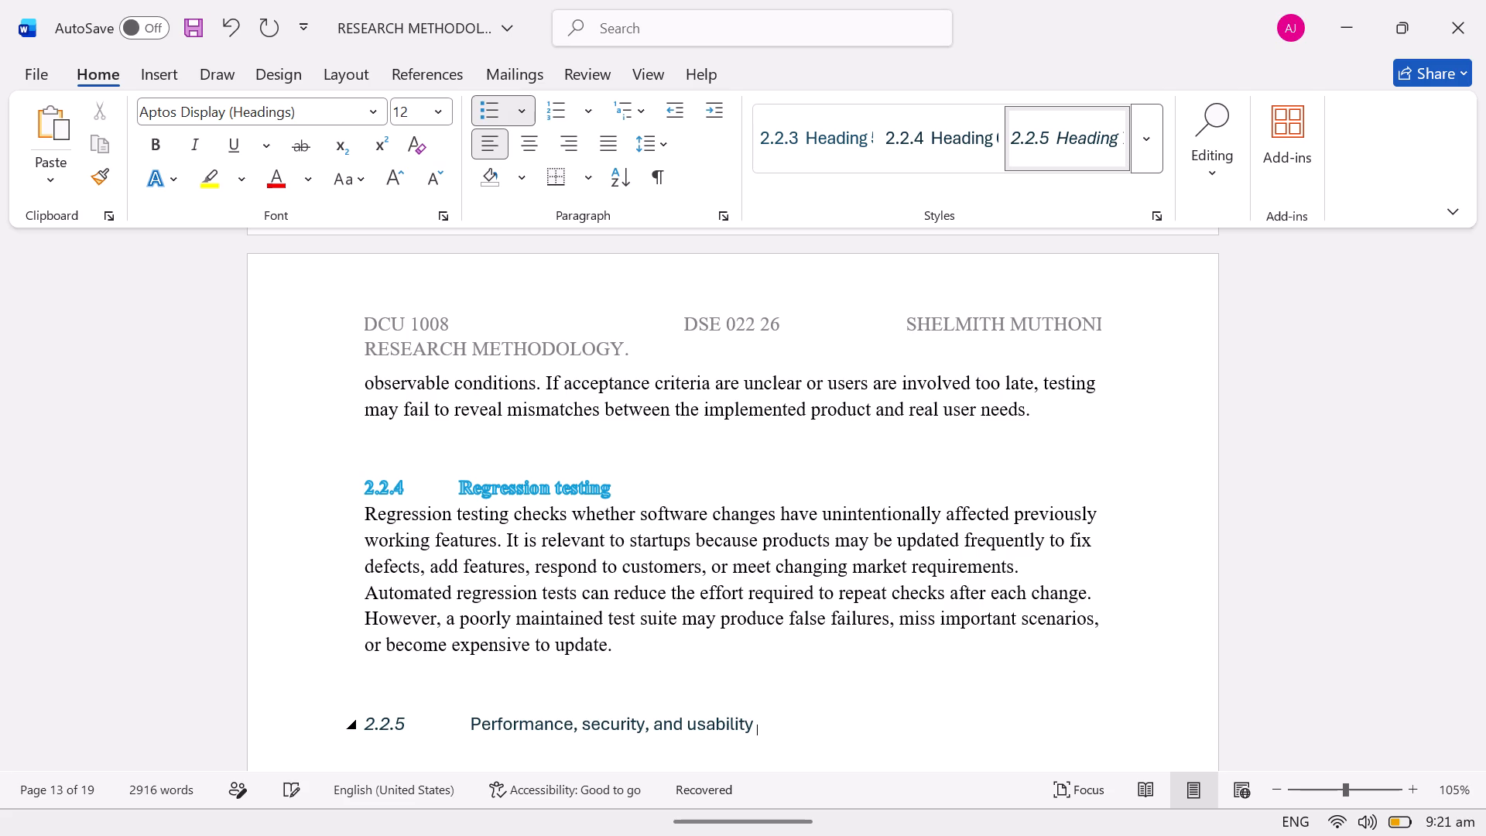
text(test)
text(ing)
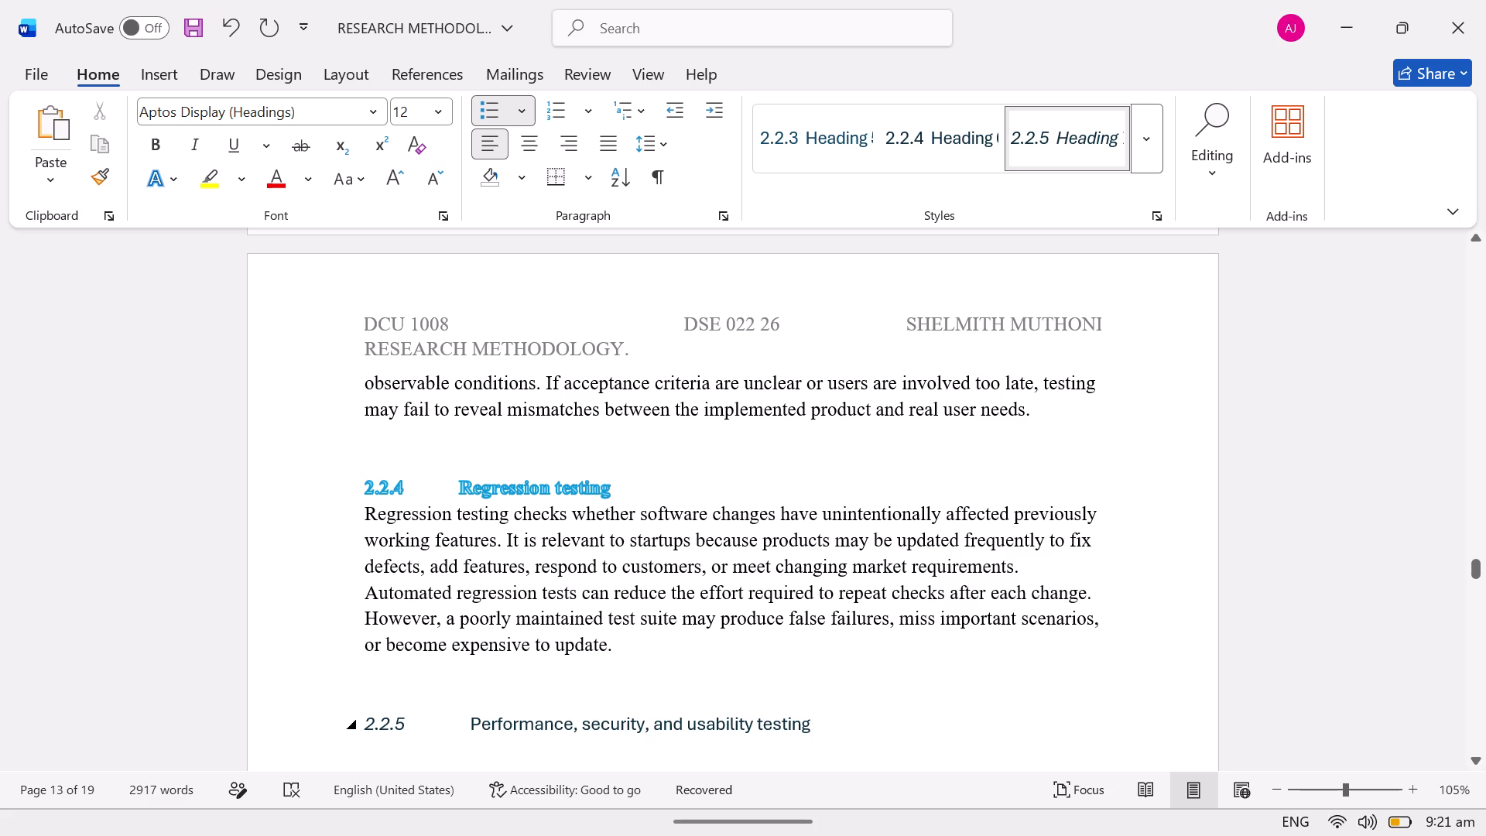
Select the 2.2.5 "Performance, security, and usability testing" heading text and open its font choices.
drag(813, 719, 366, 707)
click(378, 105)
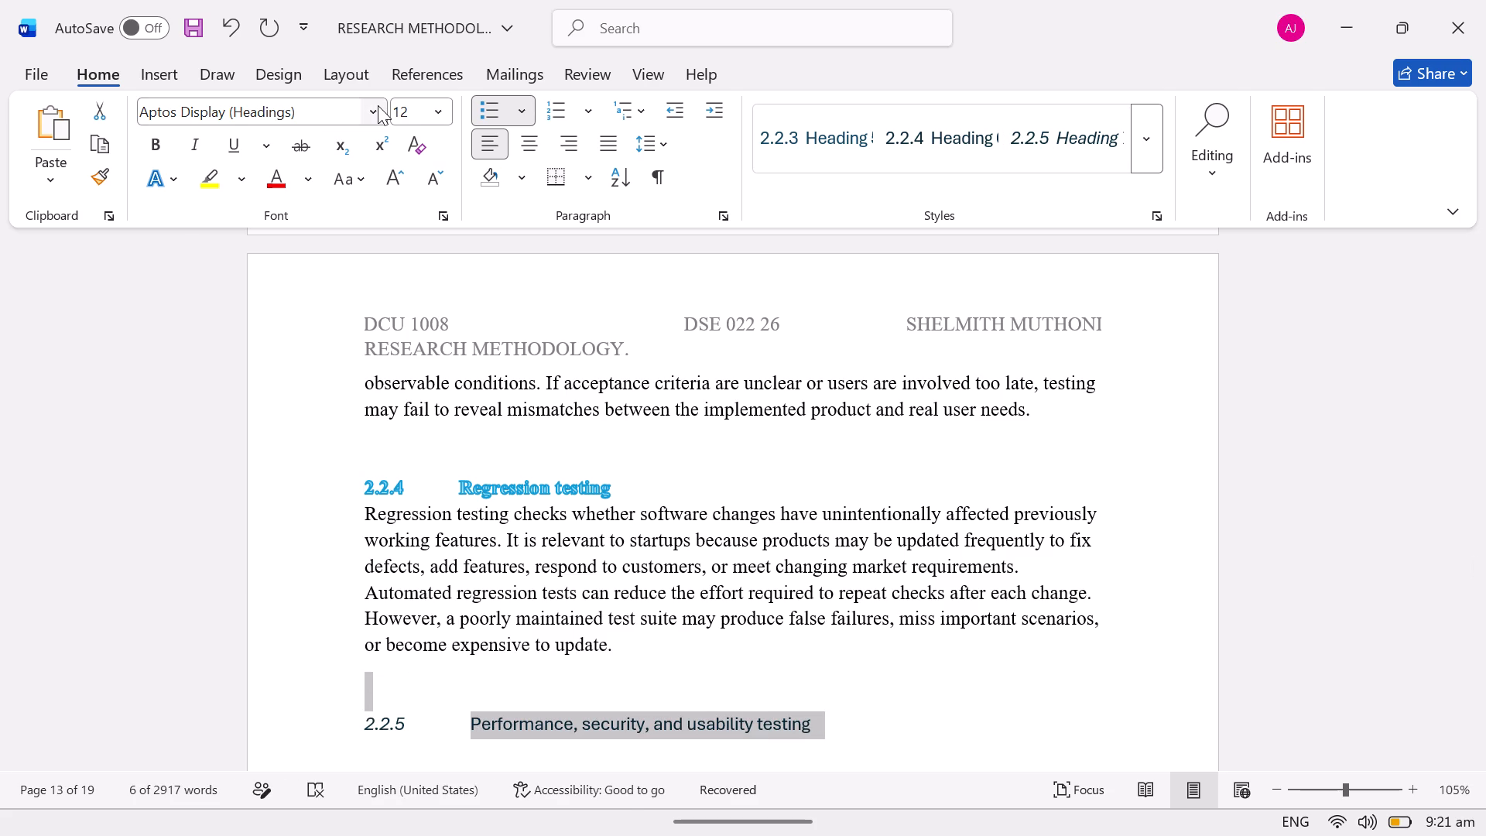
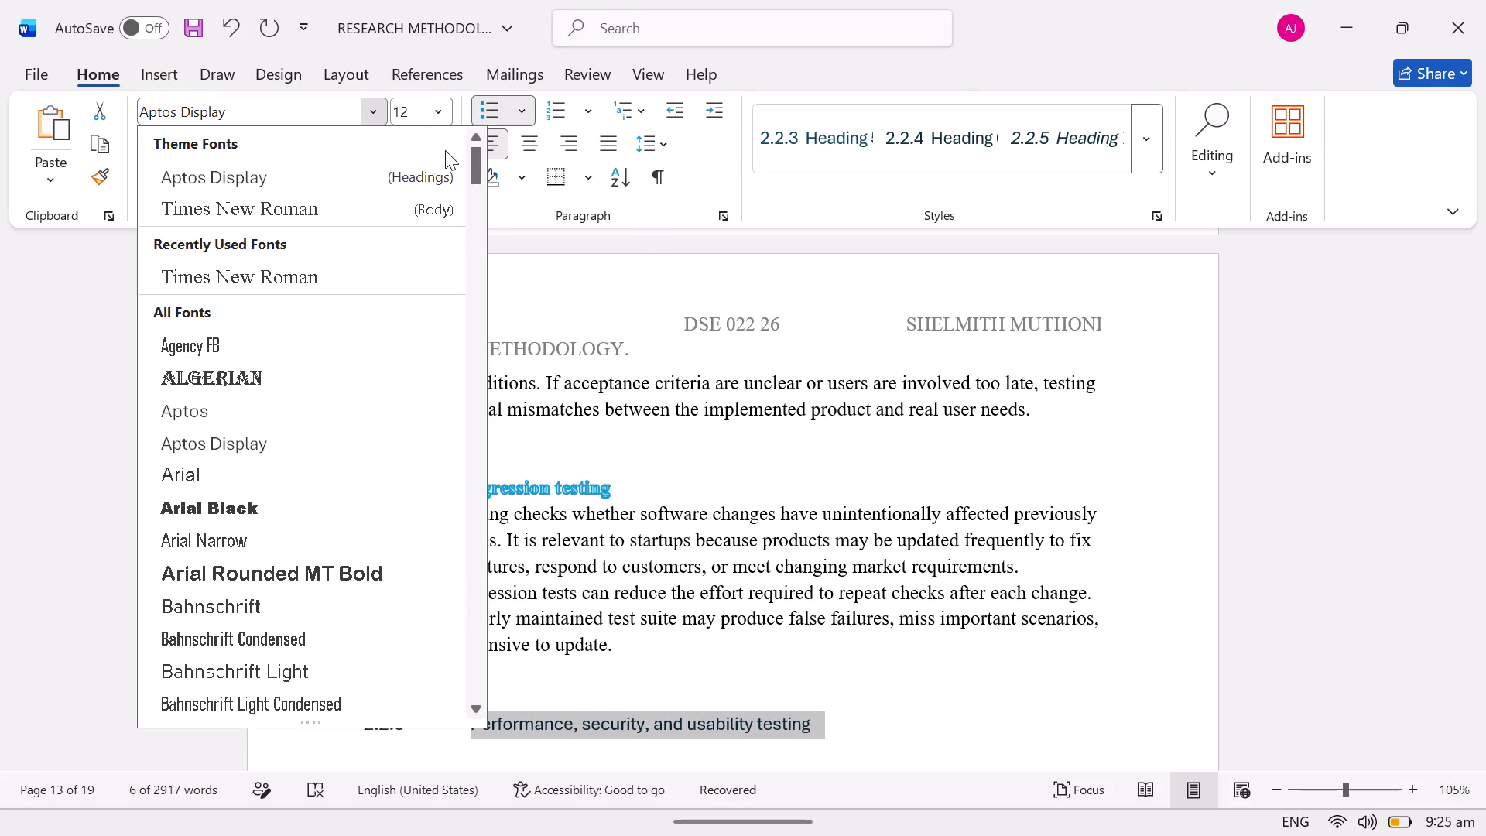
Format the 2.2.5 "Performance, security, and usability testing" heading in bold Aptos Display (Headings) with the light-blue text effect.
click(375, 177)
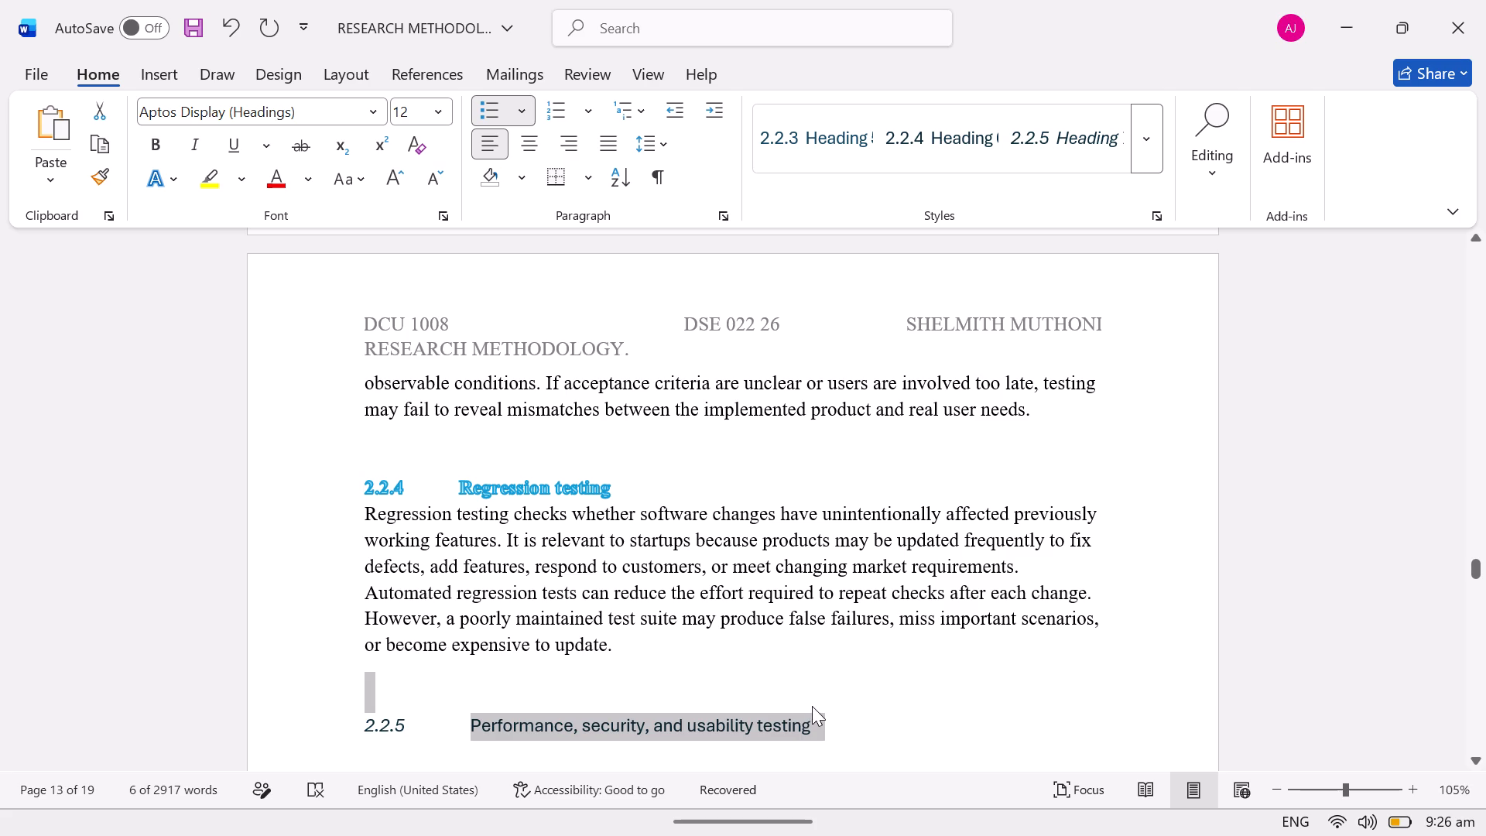
click(156, 153)
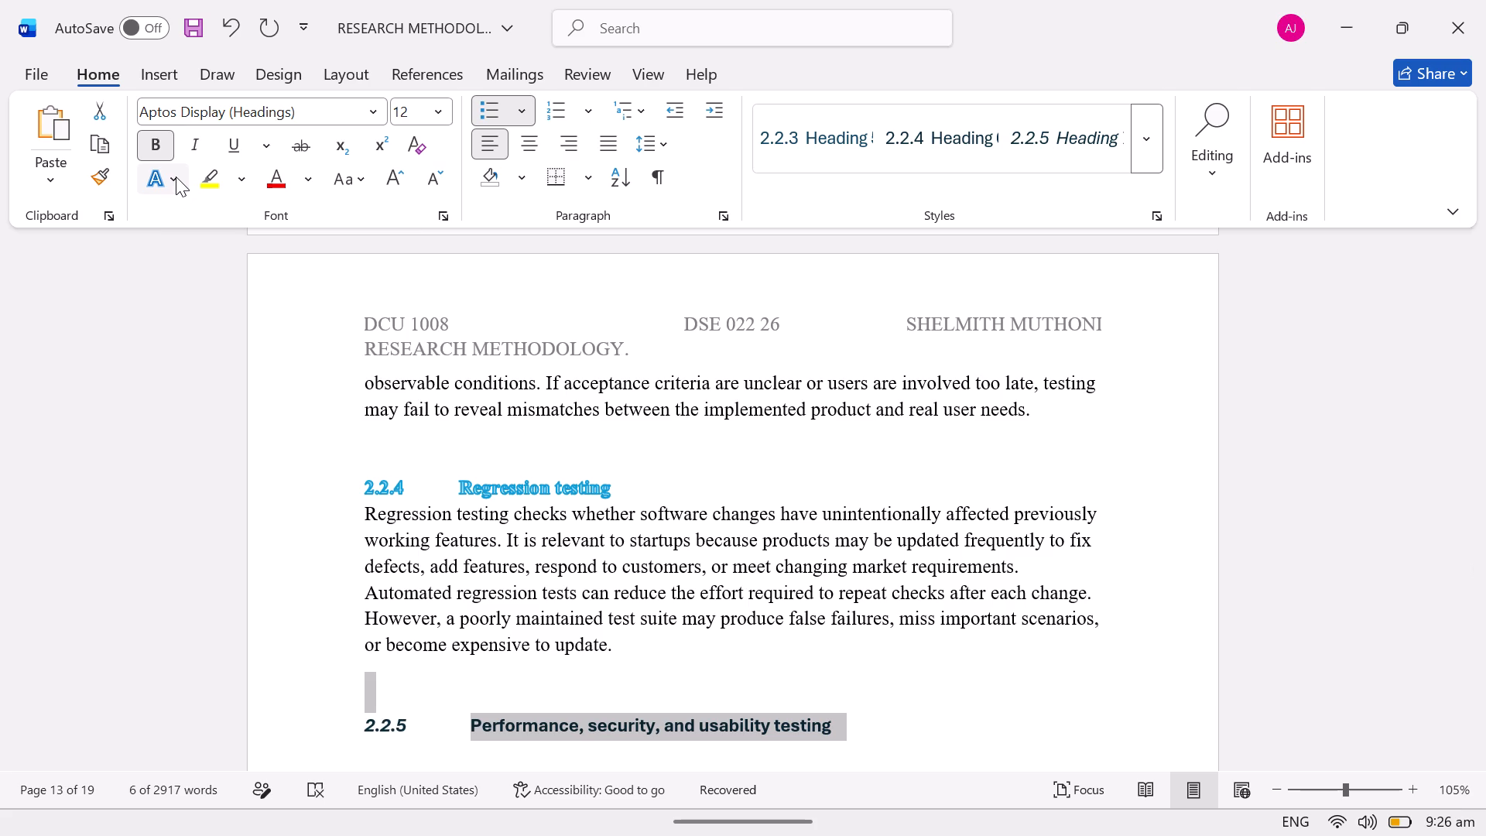
click(176, 176)
click(305, 298)
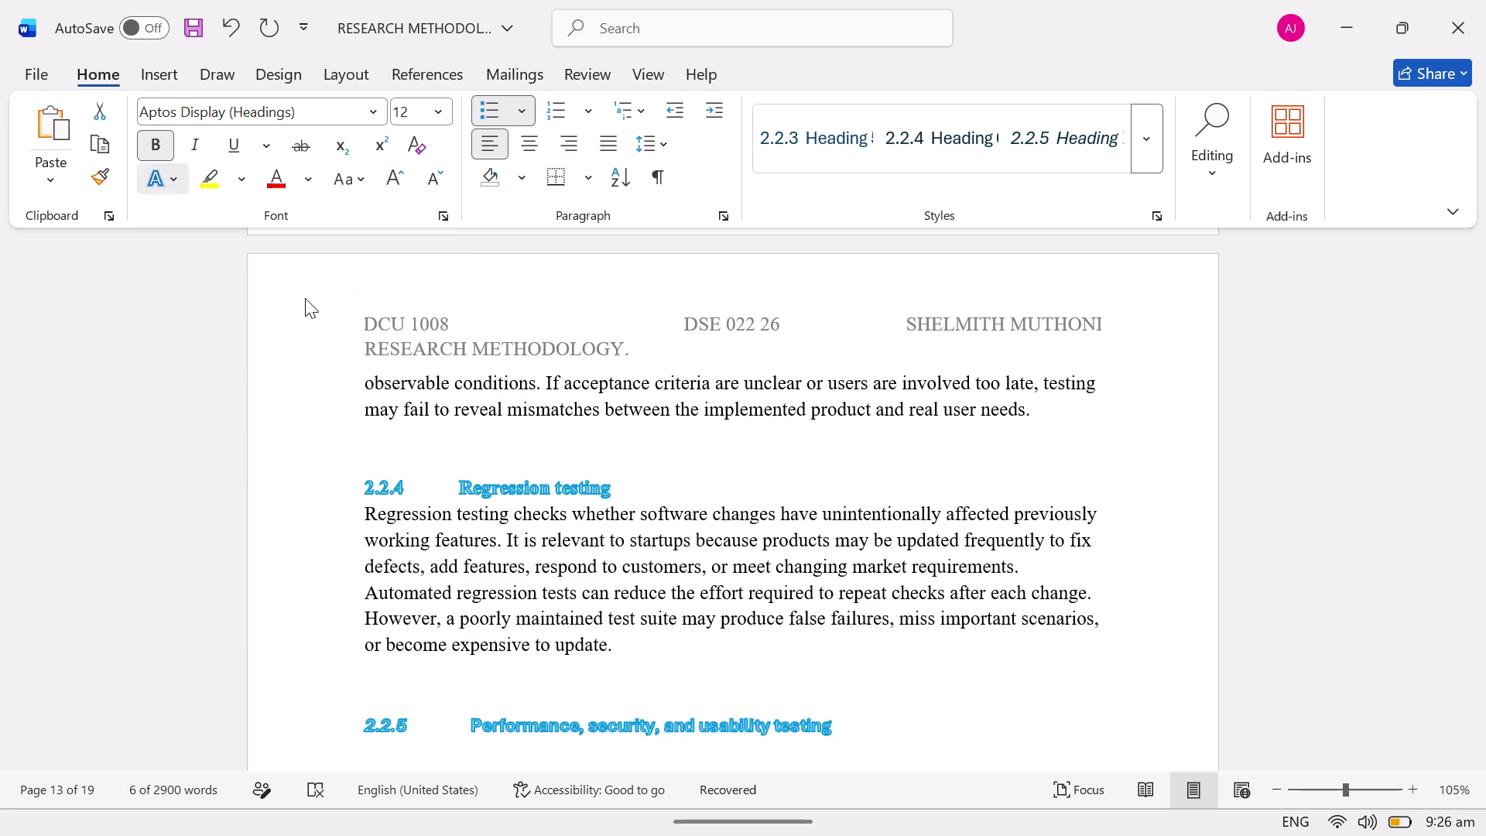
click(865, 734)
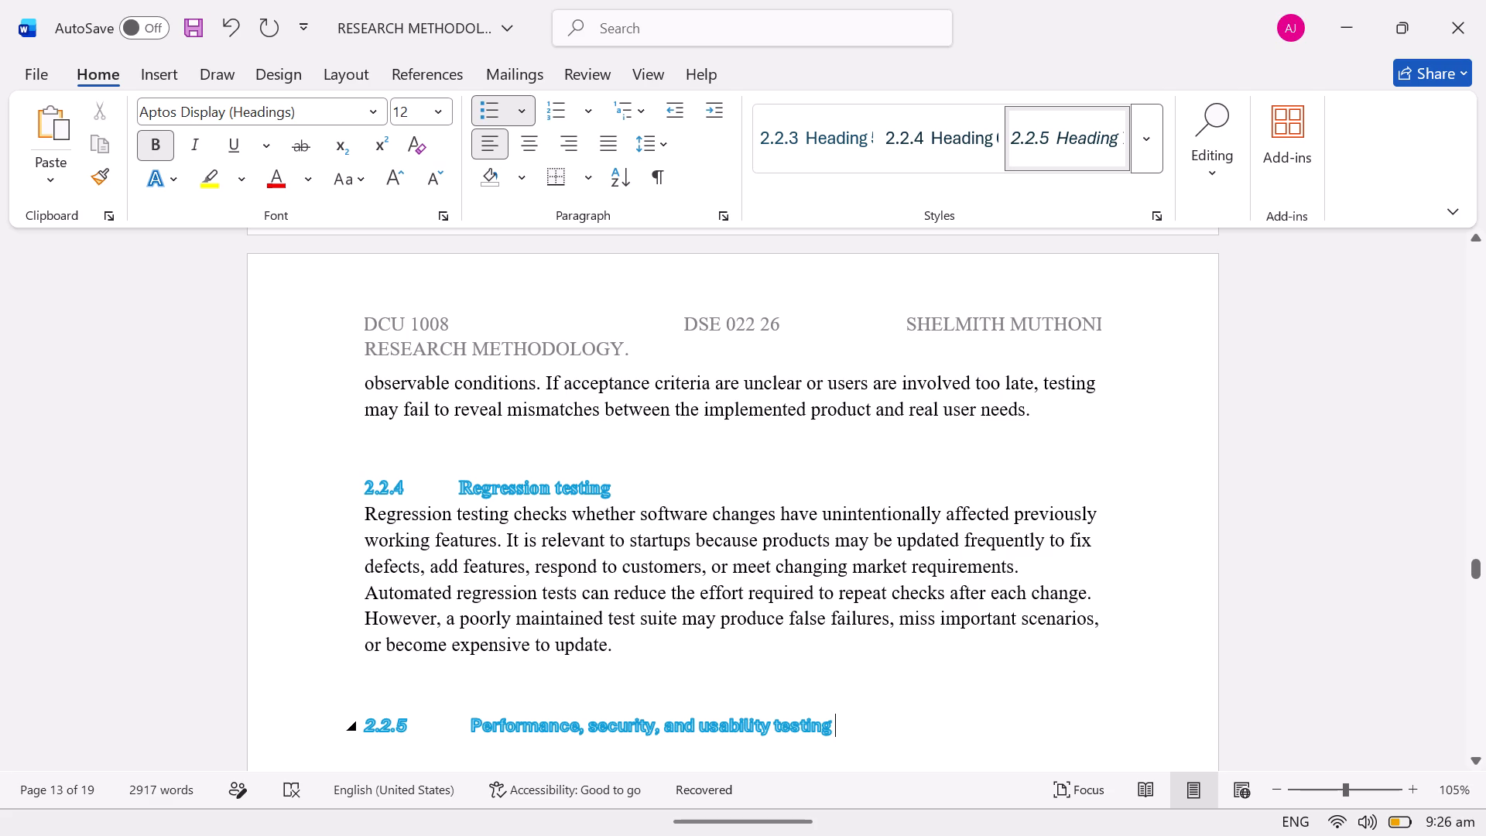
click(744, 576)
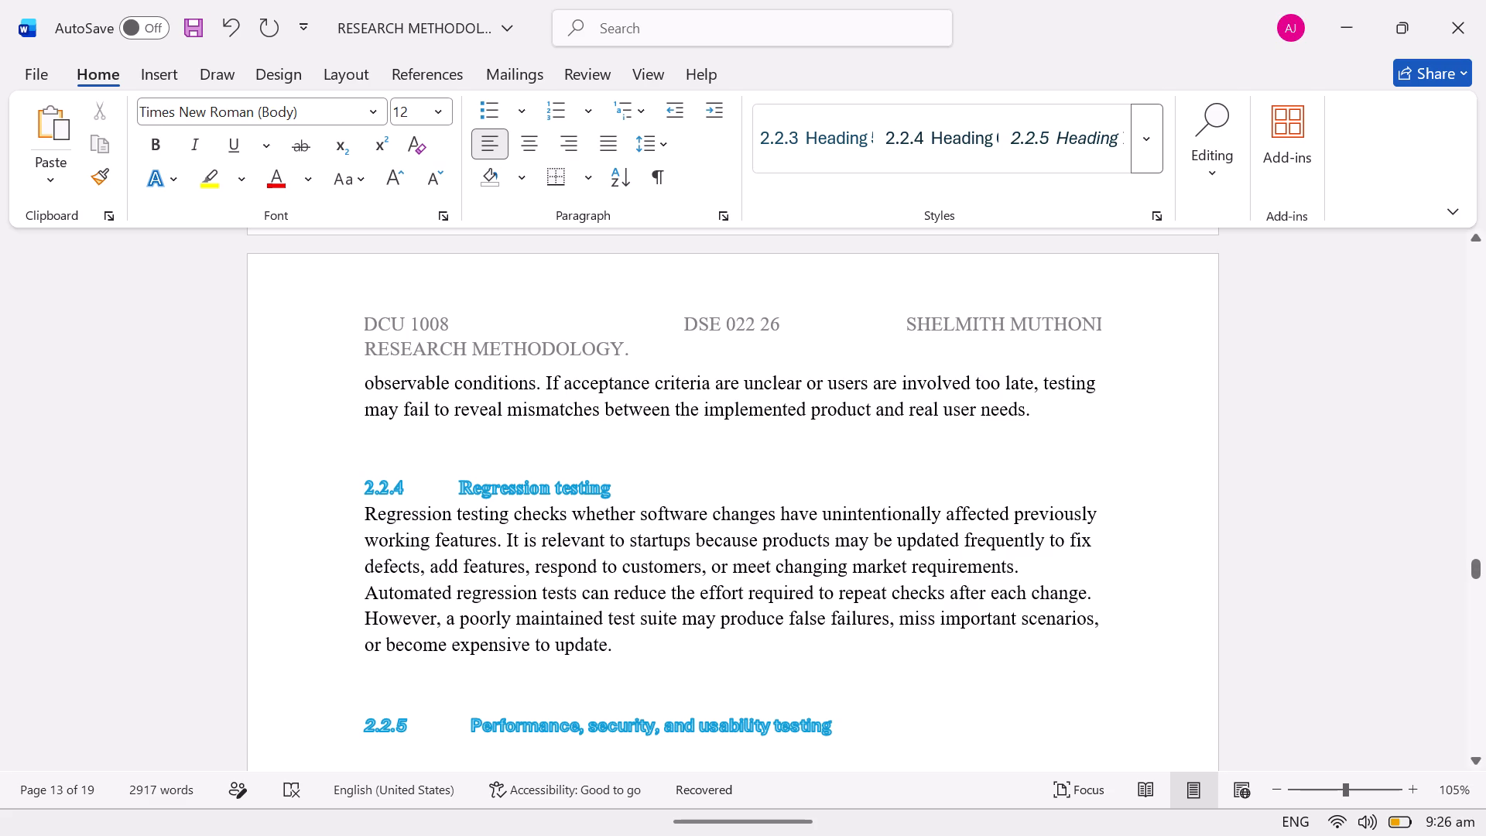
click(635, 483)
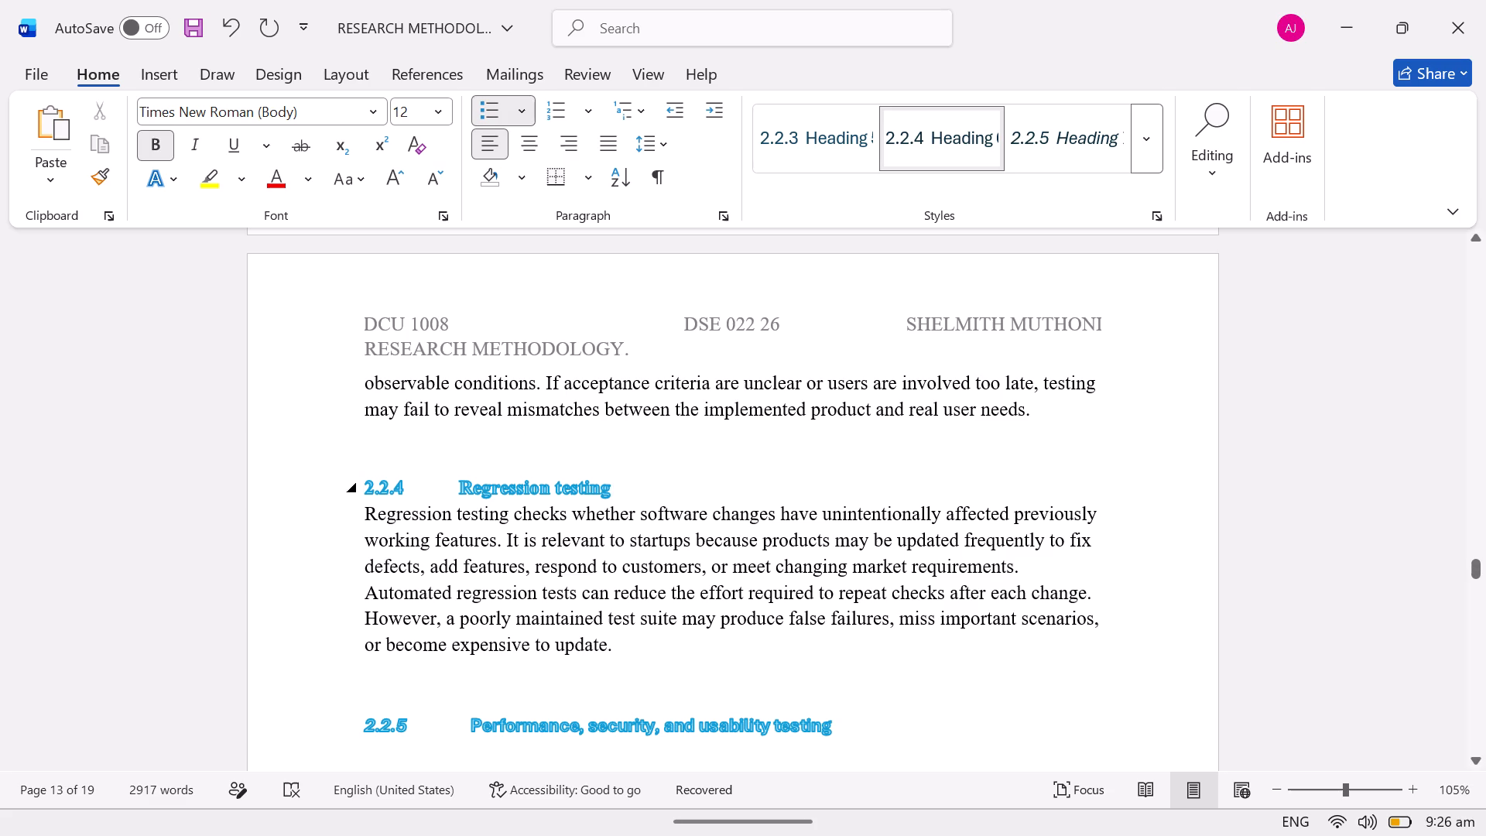
Start a new body paragraph directly below the 2.2.5 "Performance, security, and usability testing" heading.
click(844, 726)
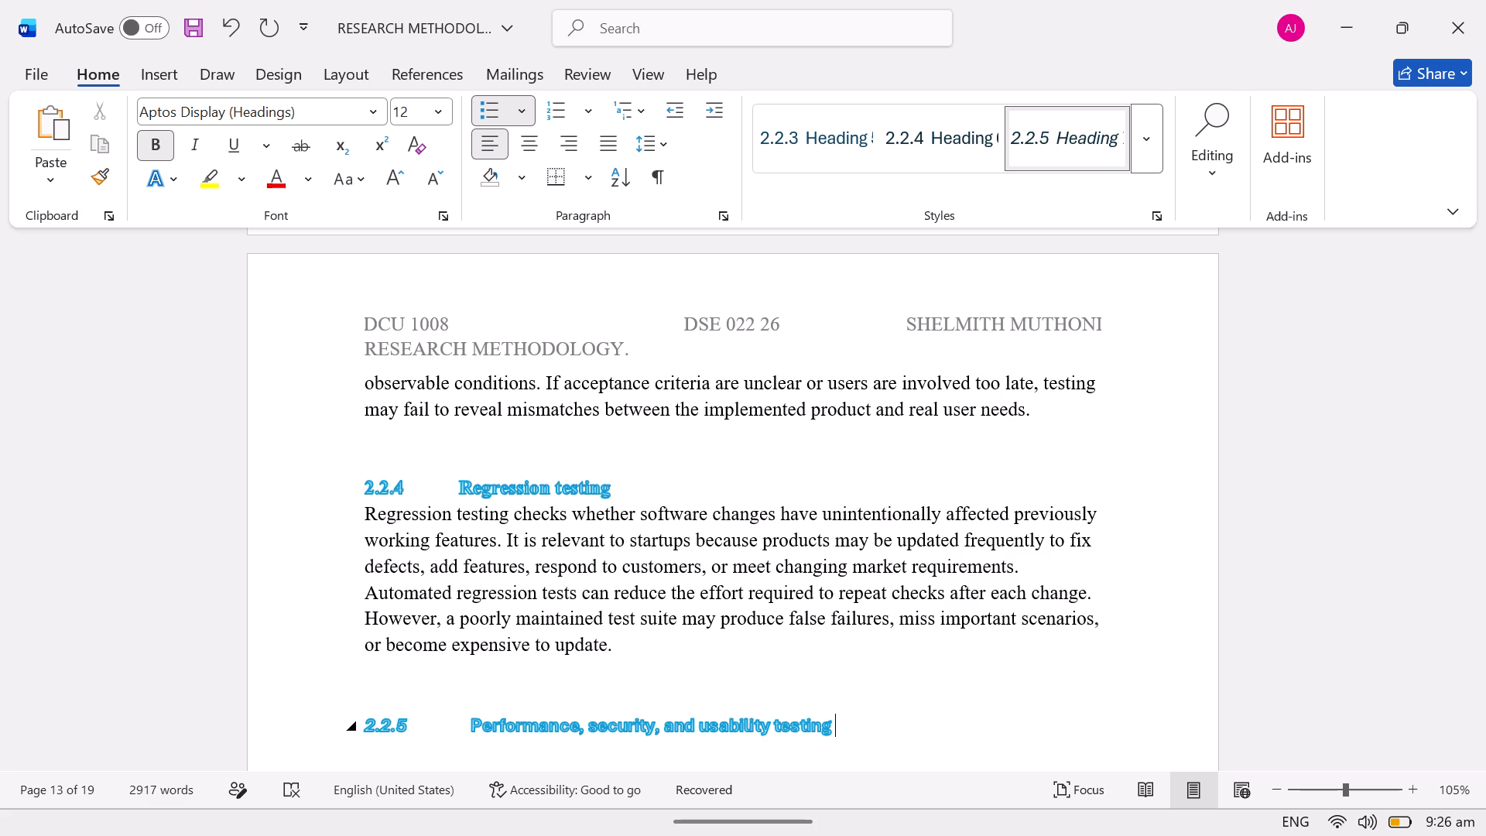
key(Return)
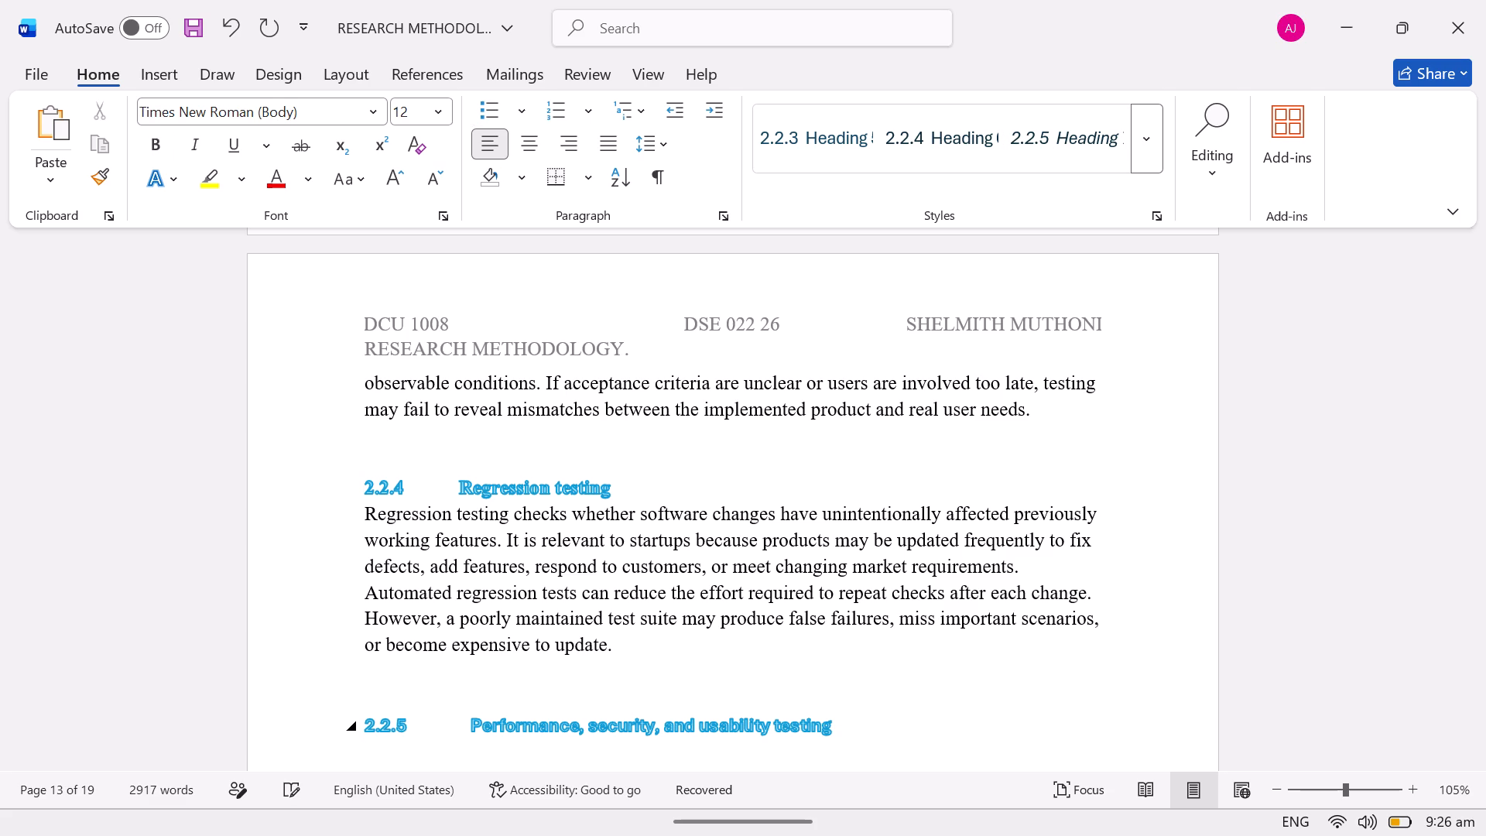
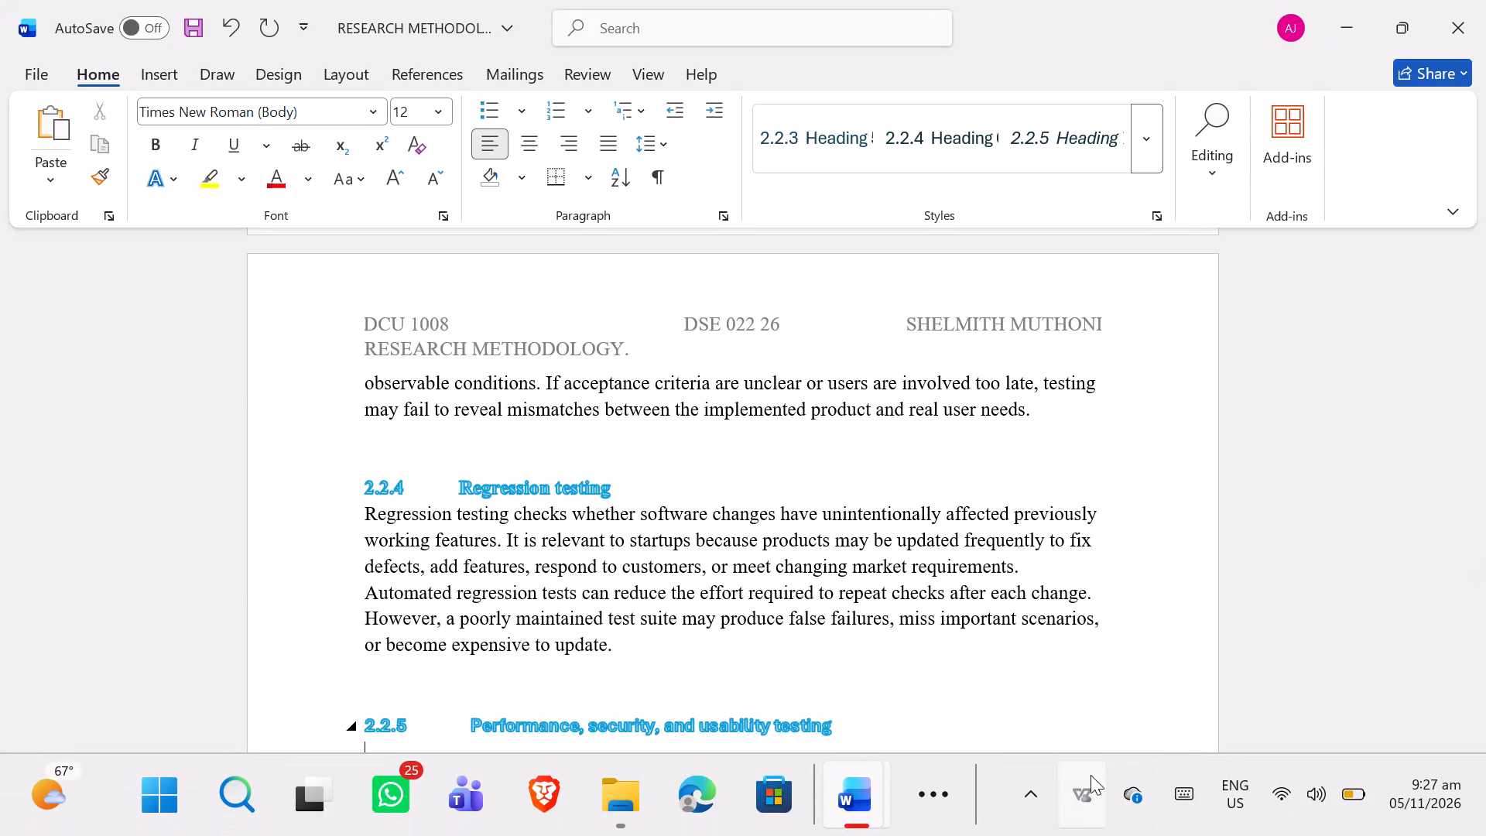
Show the additional apps hidden in the taskbar overflow.
click(960, 812)
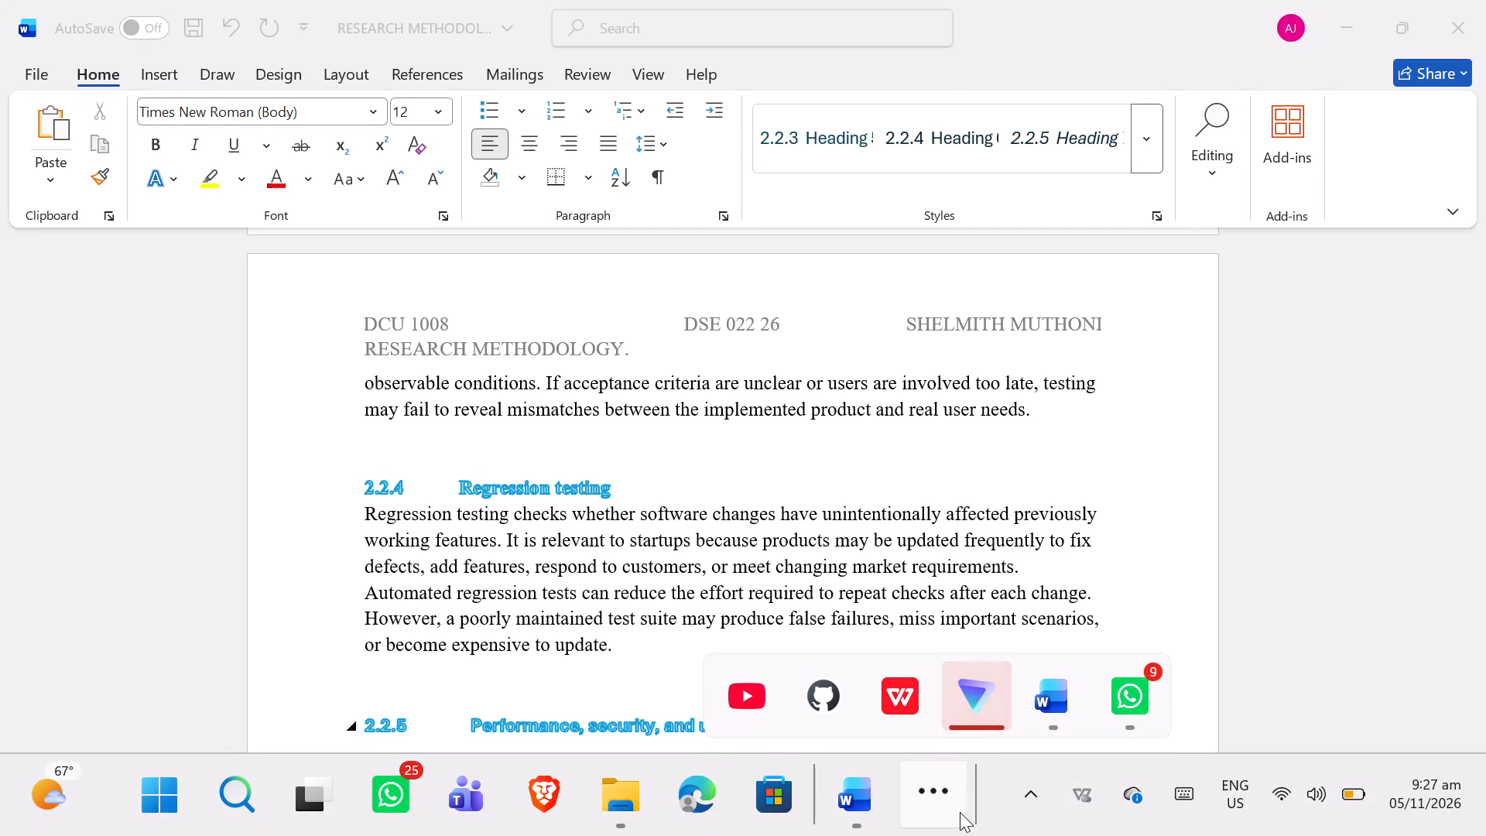
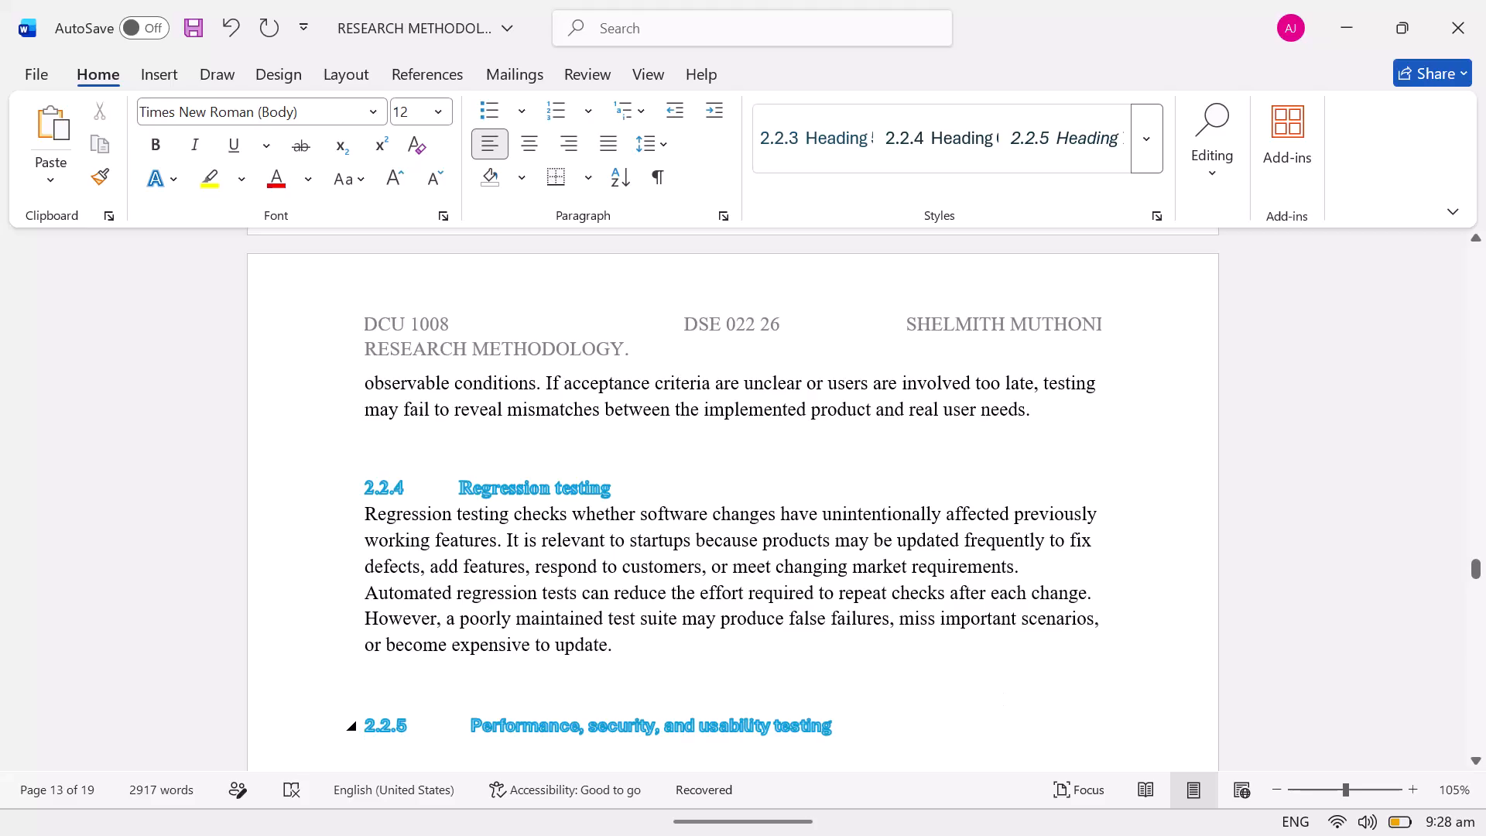
Paste the copied body paragraph on performance, security, and usability testing under heading 2.2.5.
key(ctrl+v)
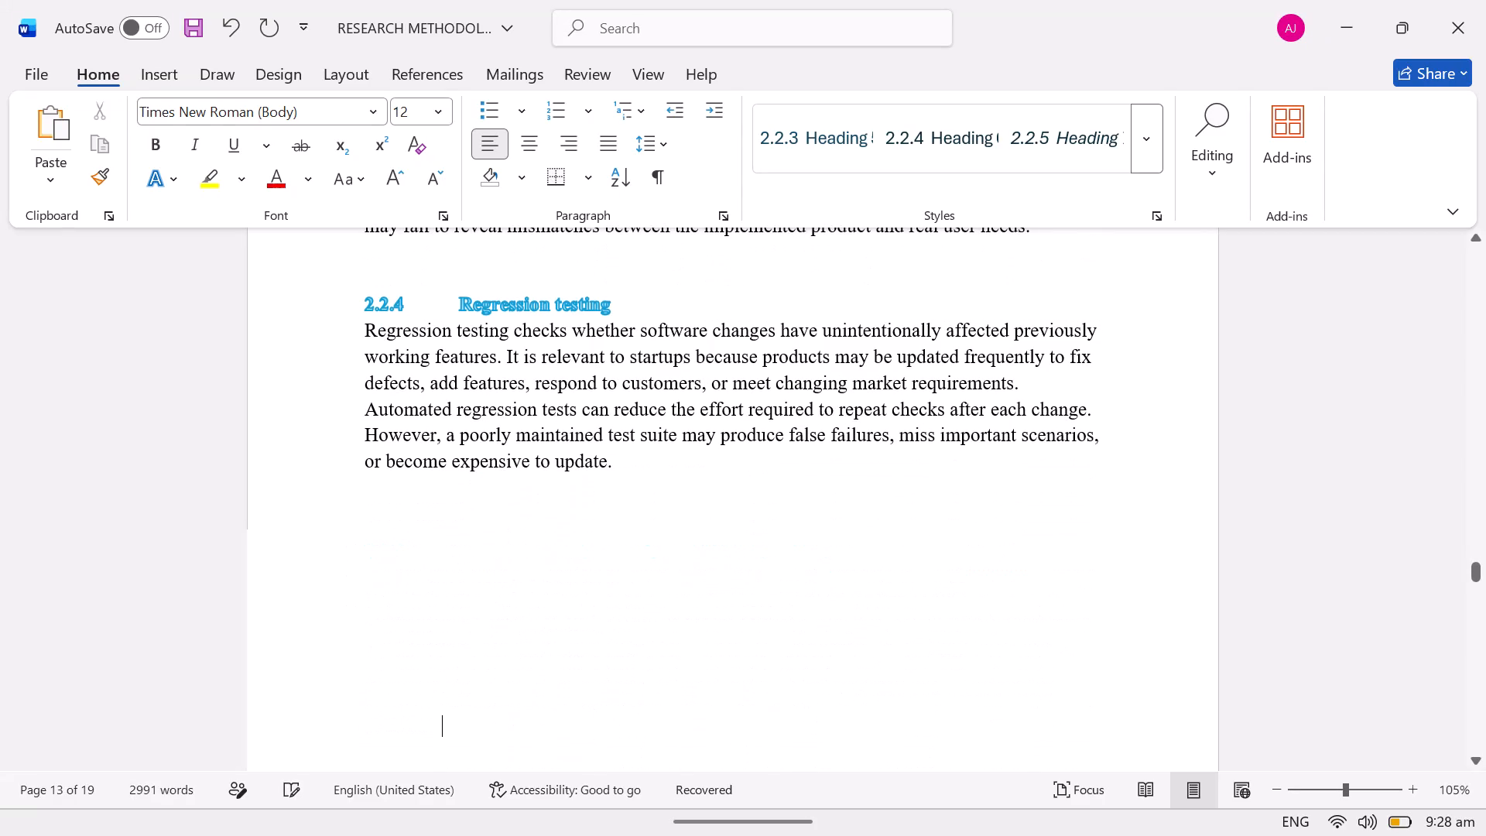
Correct the spelling of "behaviour" to "behavior" in the section 2.2.5 paragraph.
click(1015, 569)
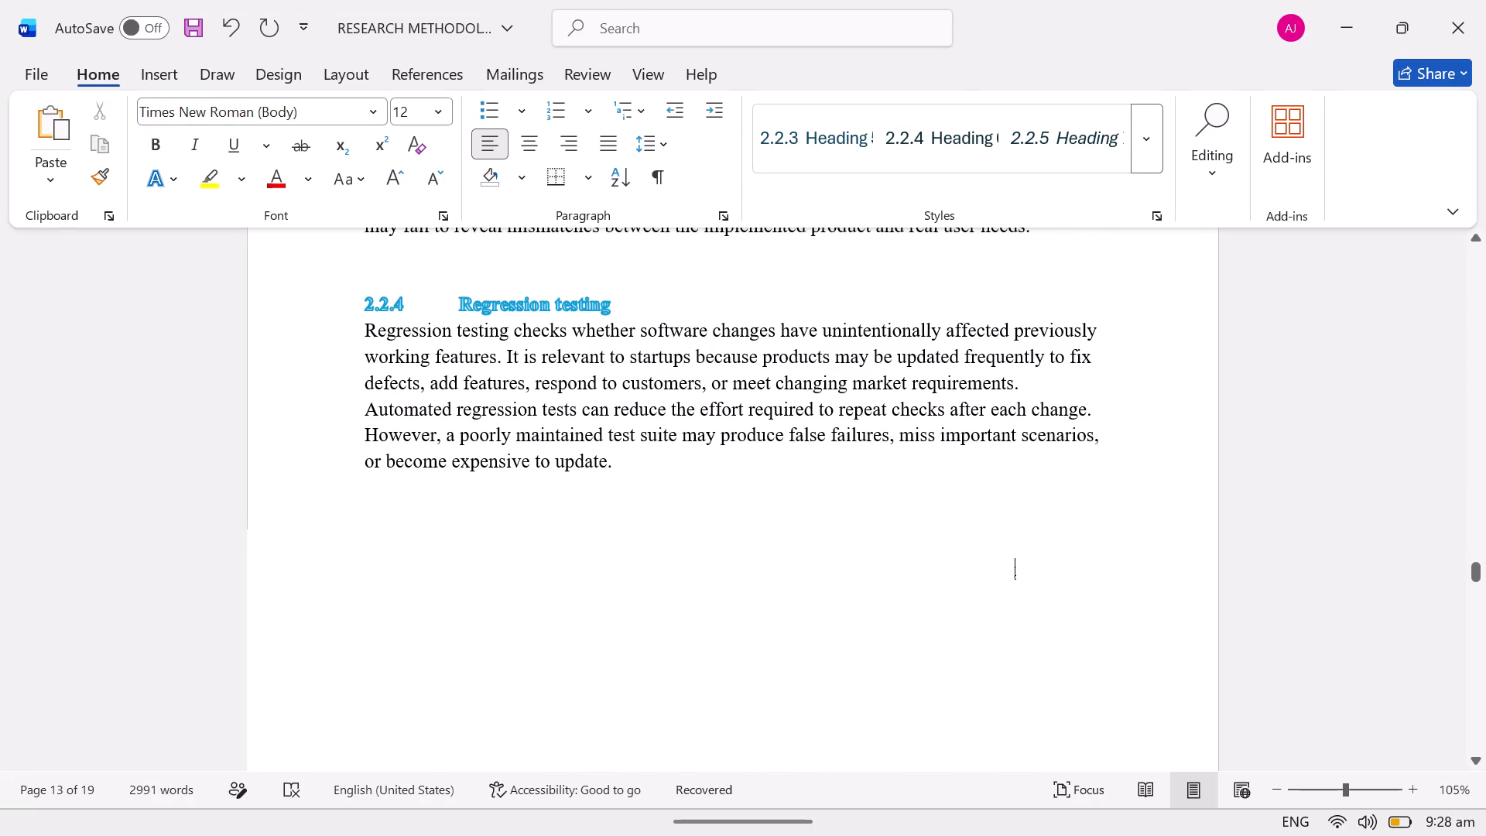
right_click(1015, 569)
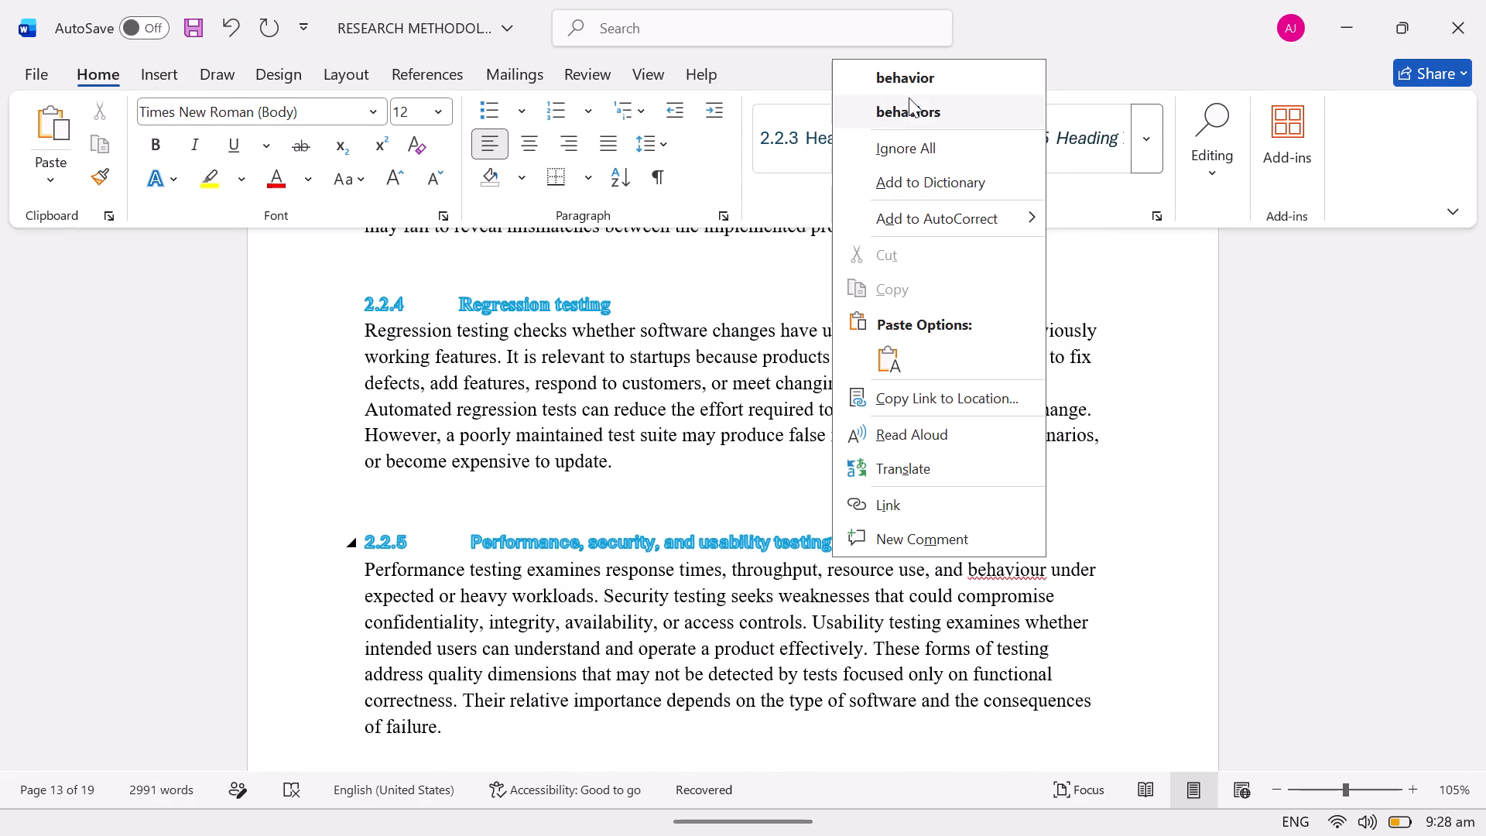
click(923, 81)
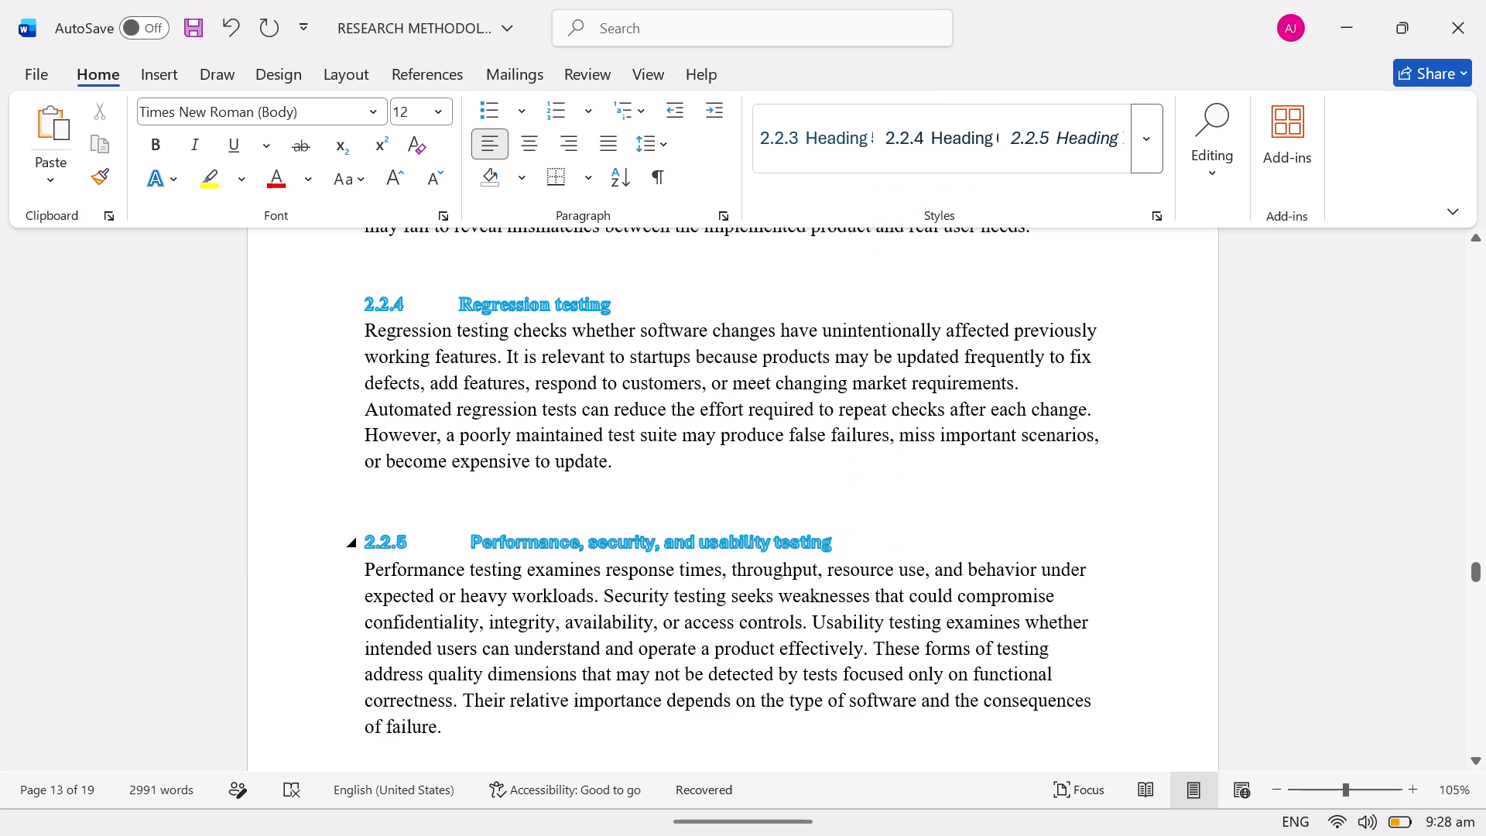
Start a new numbered heading 2.2.6 in the Heading 8 style, spaced below the section 2.2.5 paragraph.
click(1476, 573)
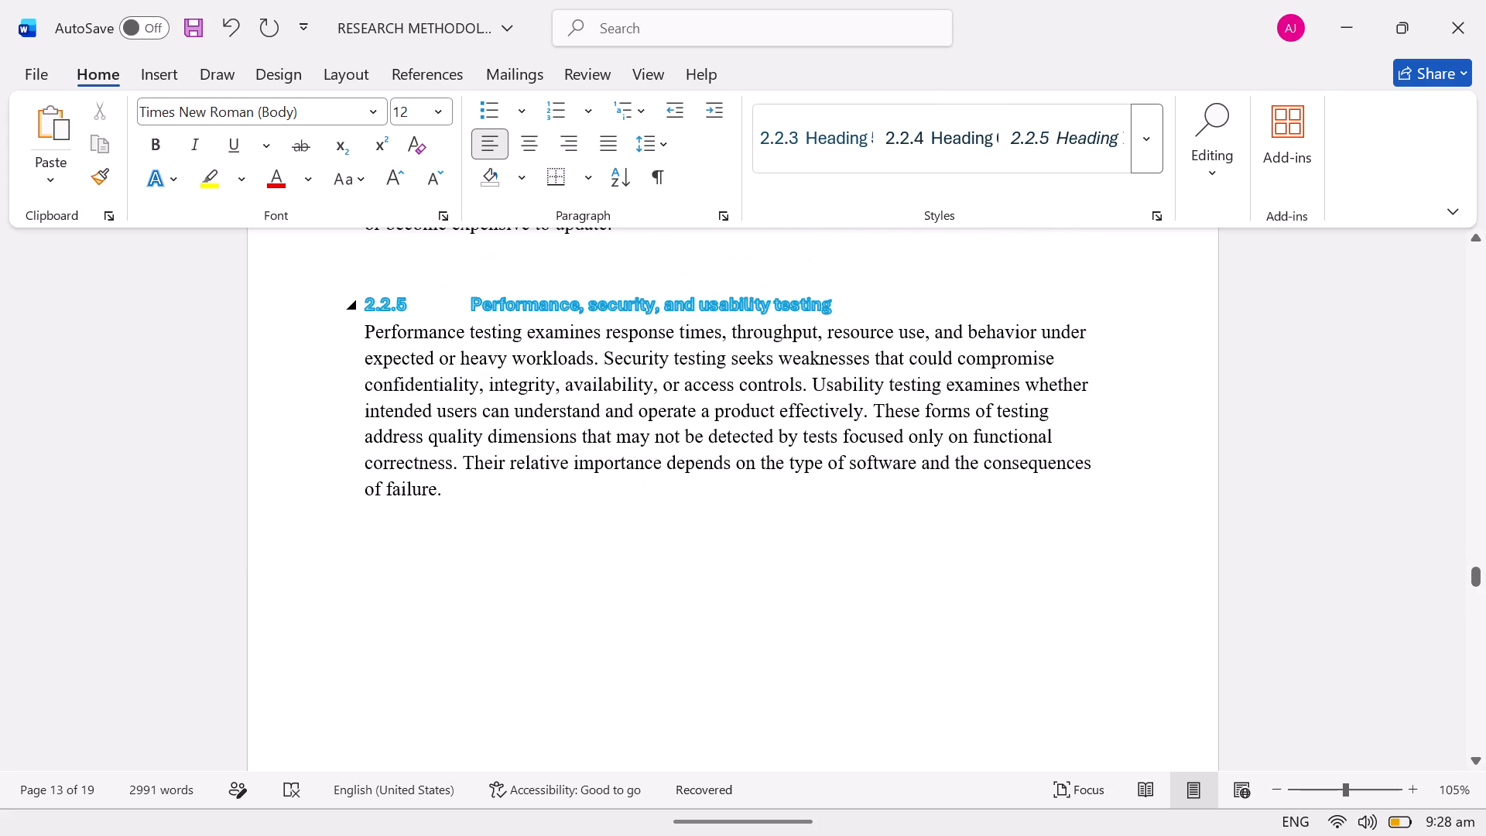
click(469, 484)
key(Return)
key(Return)
click(1157, 135)
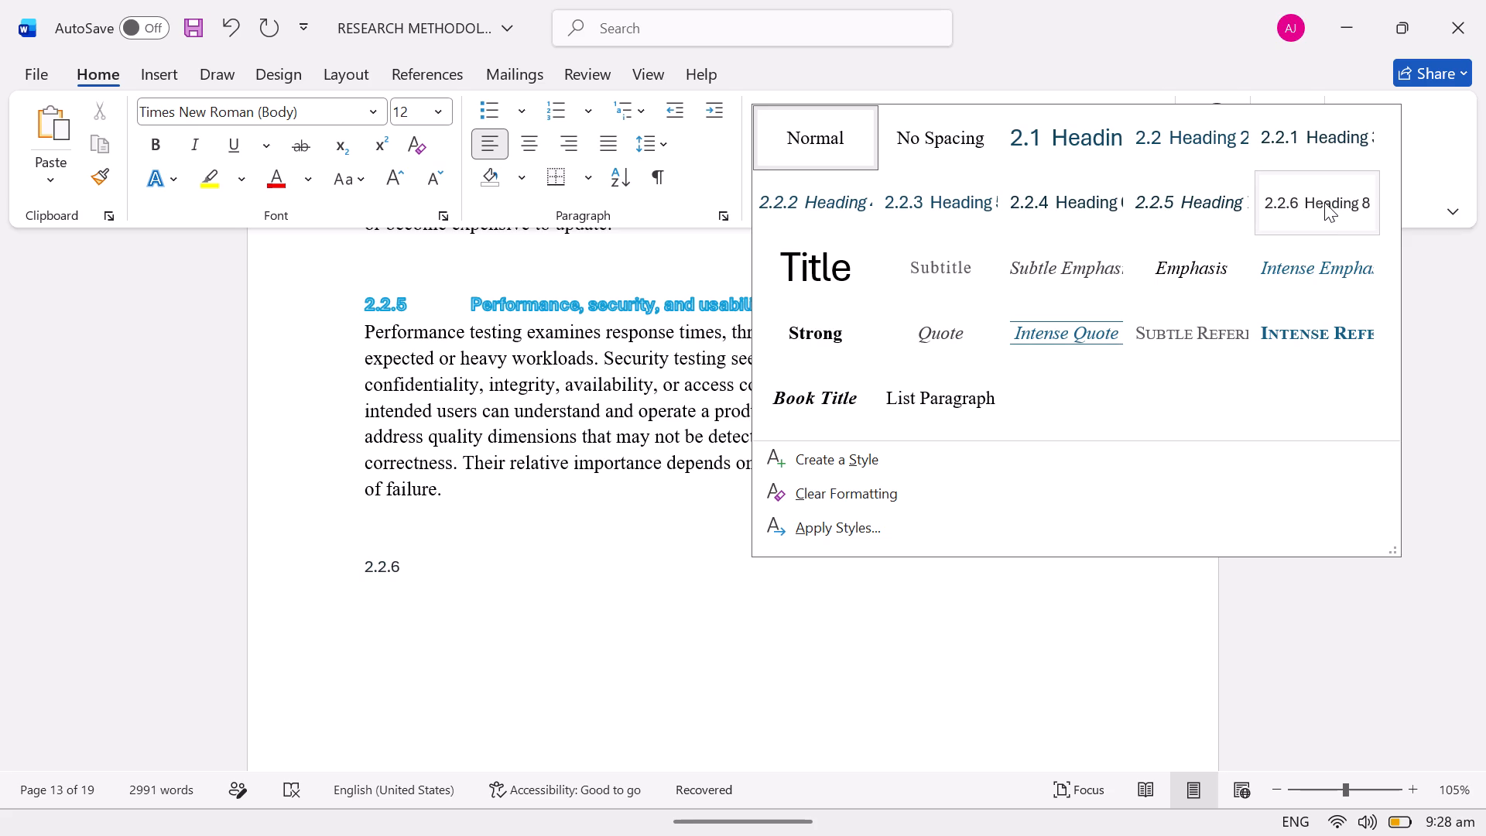
click(1324, 202)
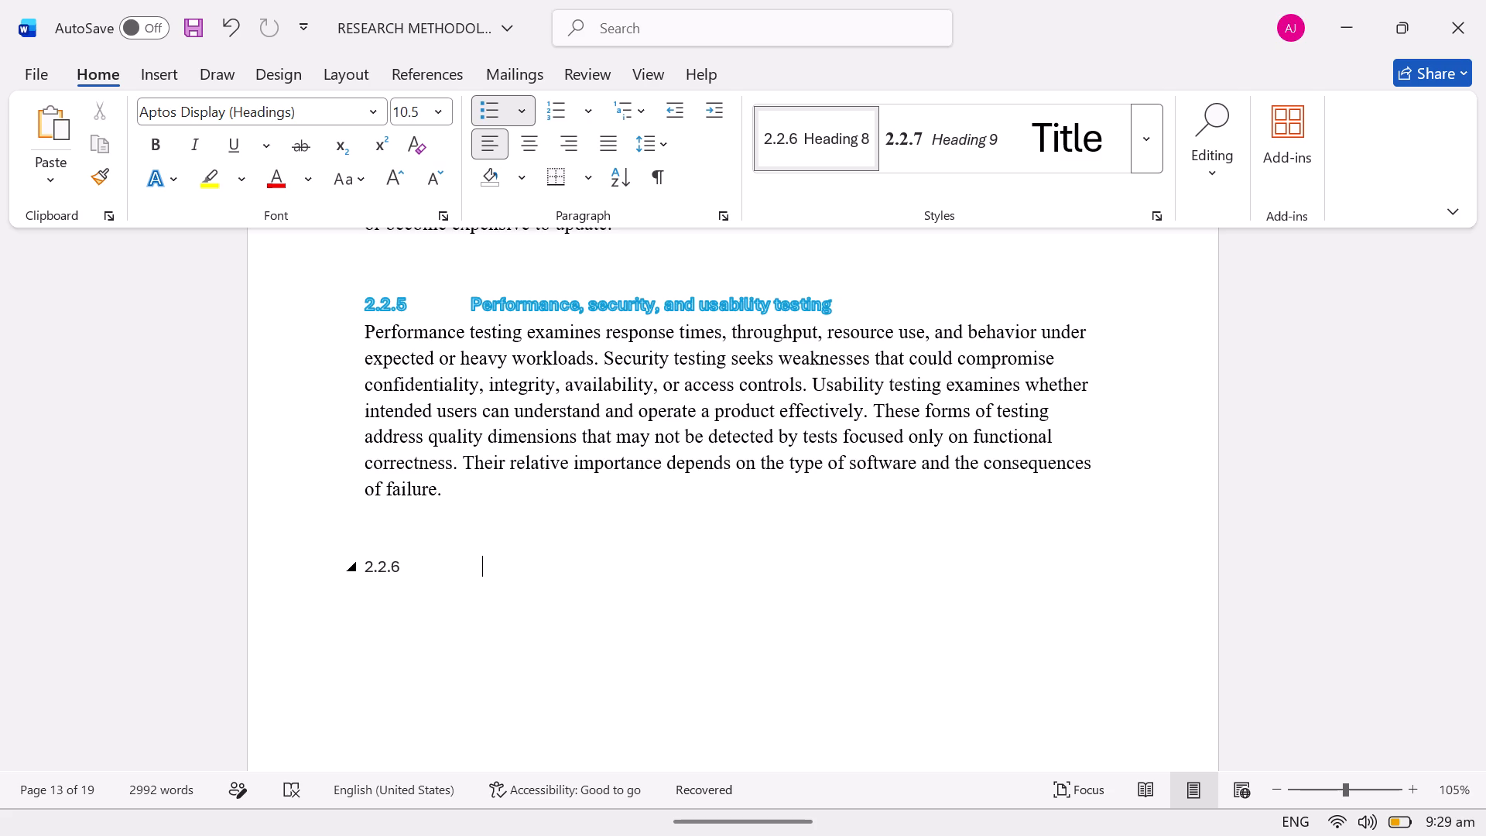
Enter "Manual and automated testing" as the title of heading 2.2.6.
key(shift+m)
text(anual)
key(space)
text(and au)
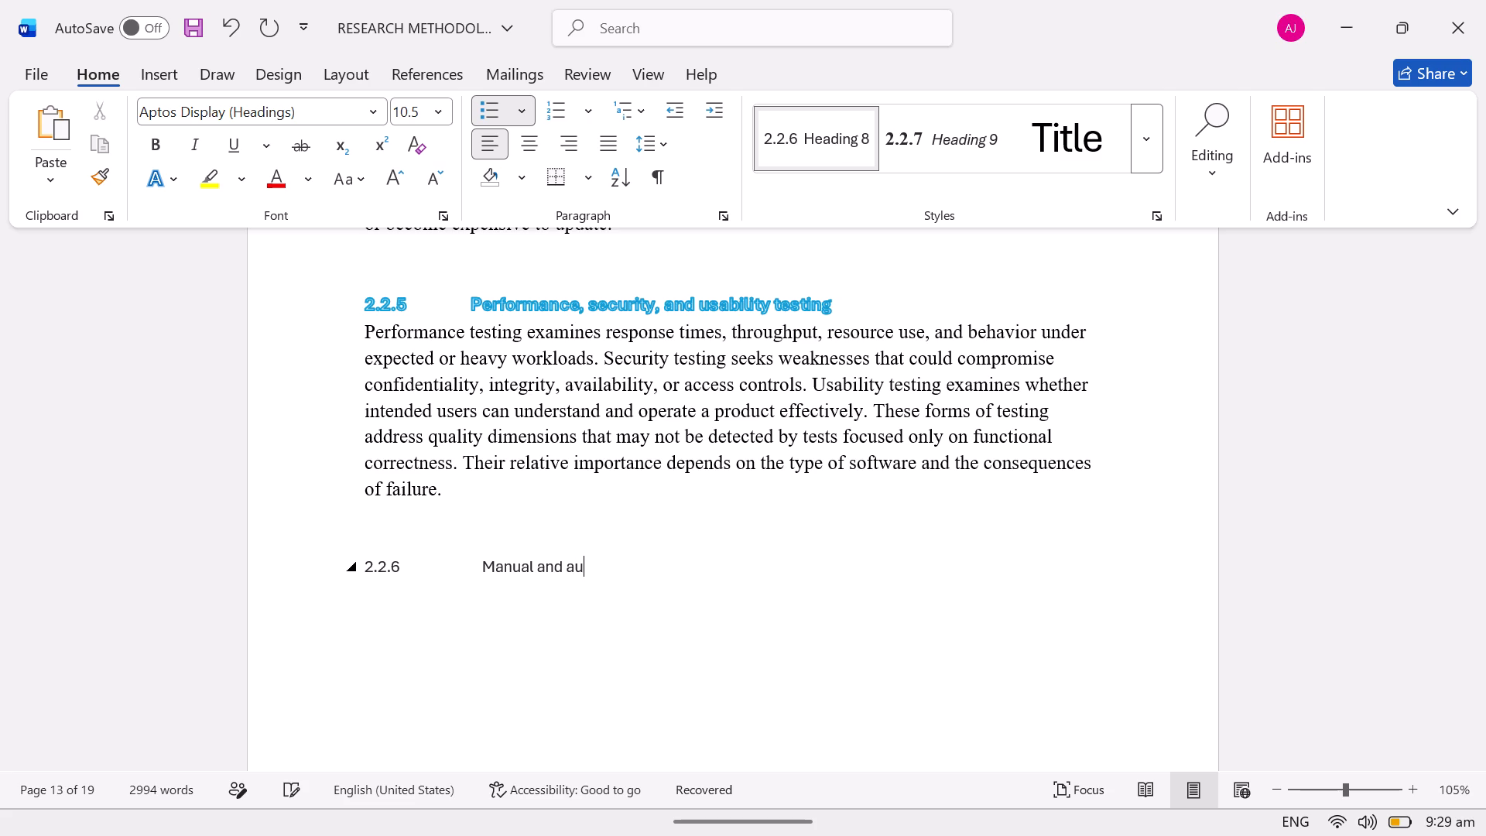
key(t)
text(om)
key(a)
text(ted)
key(space)
text(test)
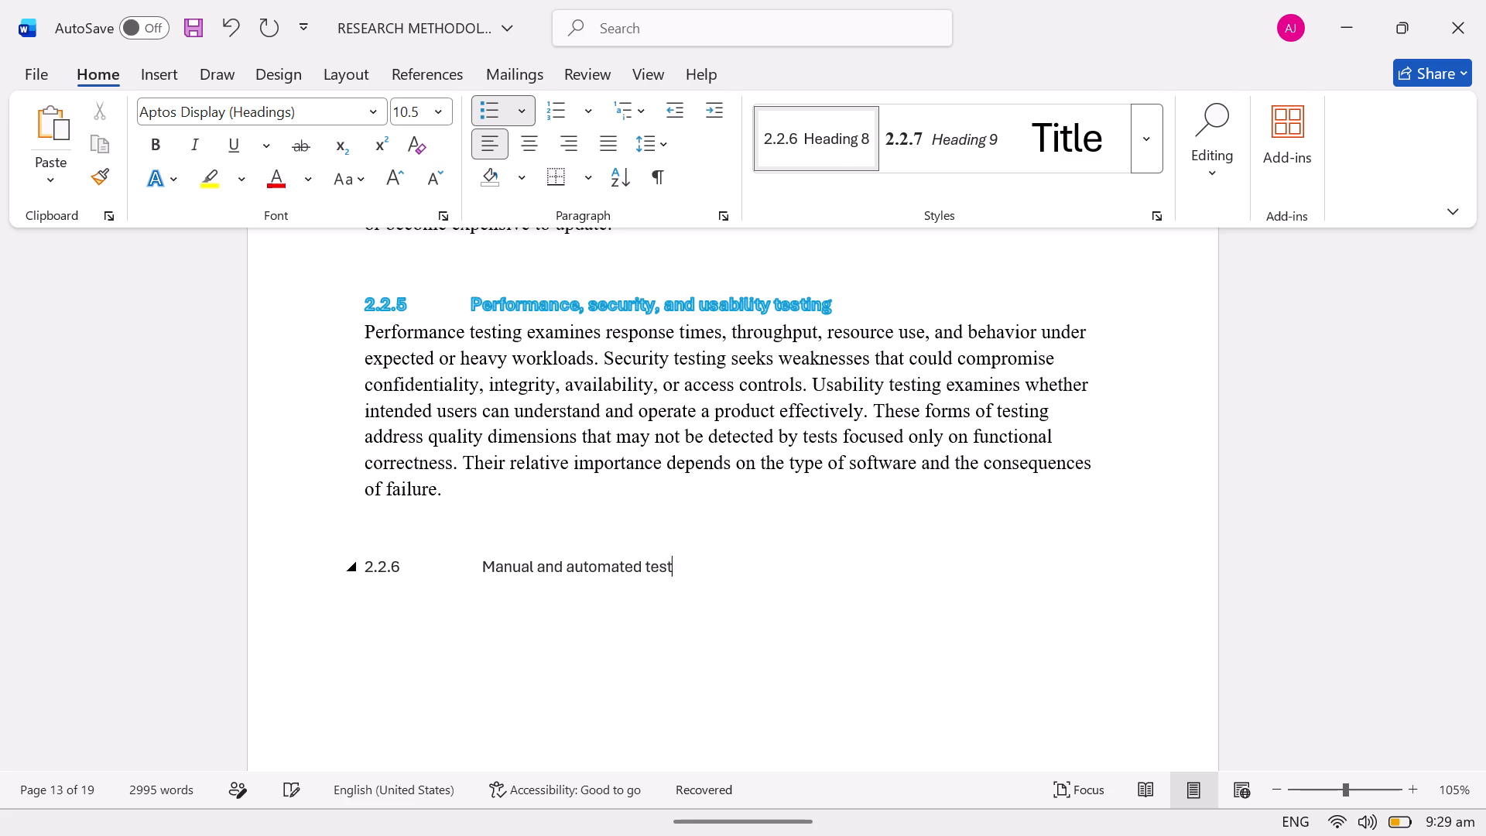
text(ing)
Format the 2.2.6 heading title as 12 pt bold with the turquoise gradient-fill text effect, and start a new line below it.
drag(724, 570, 570, 574)
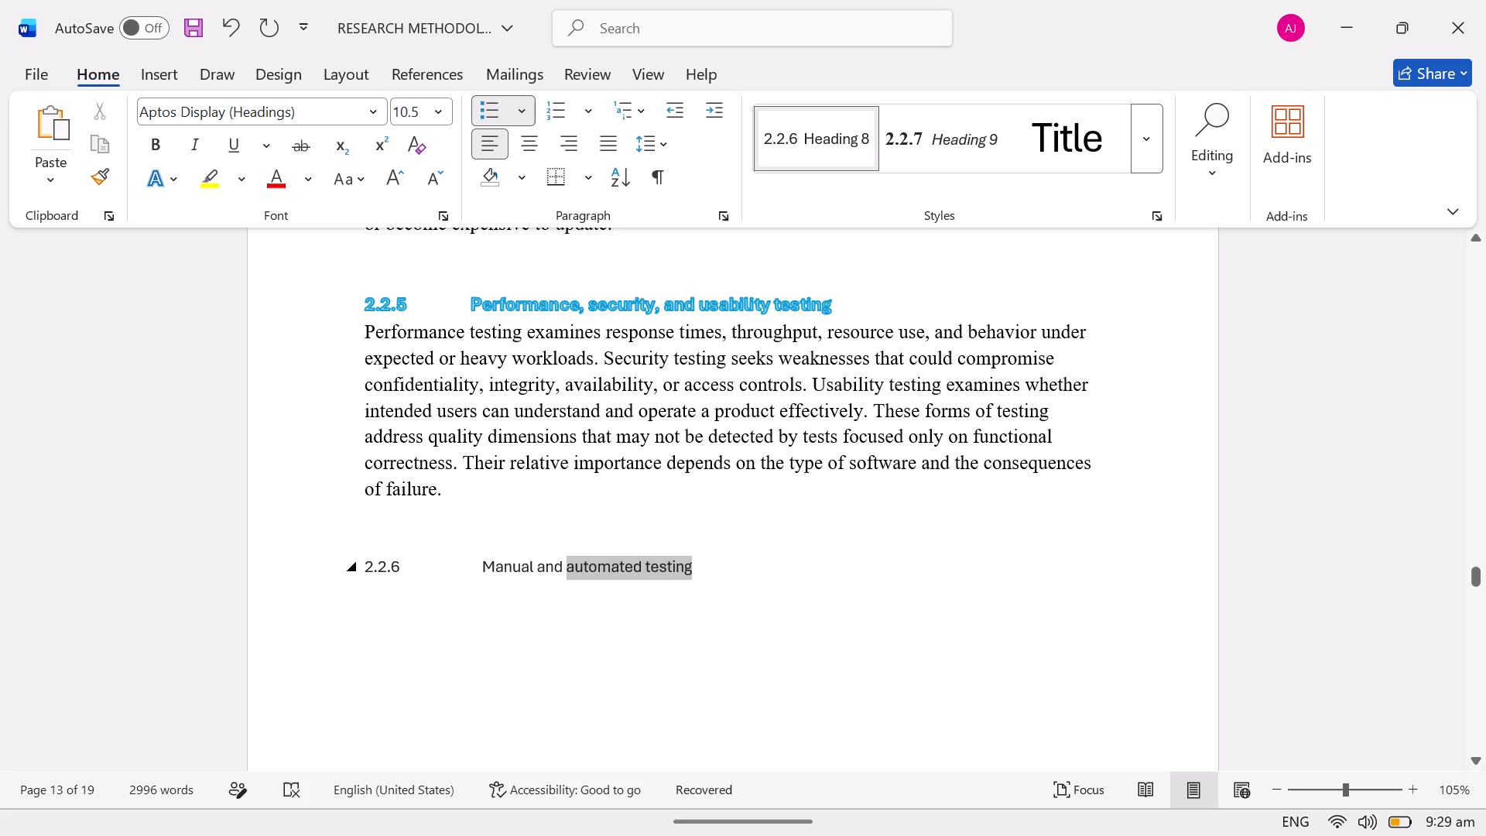
drag(570, 574, 471, 572)
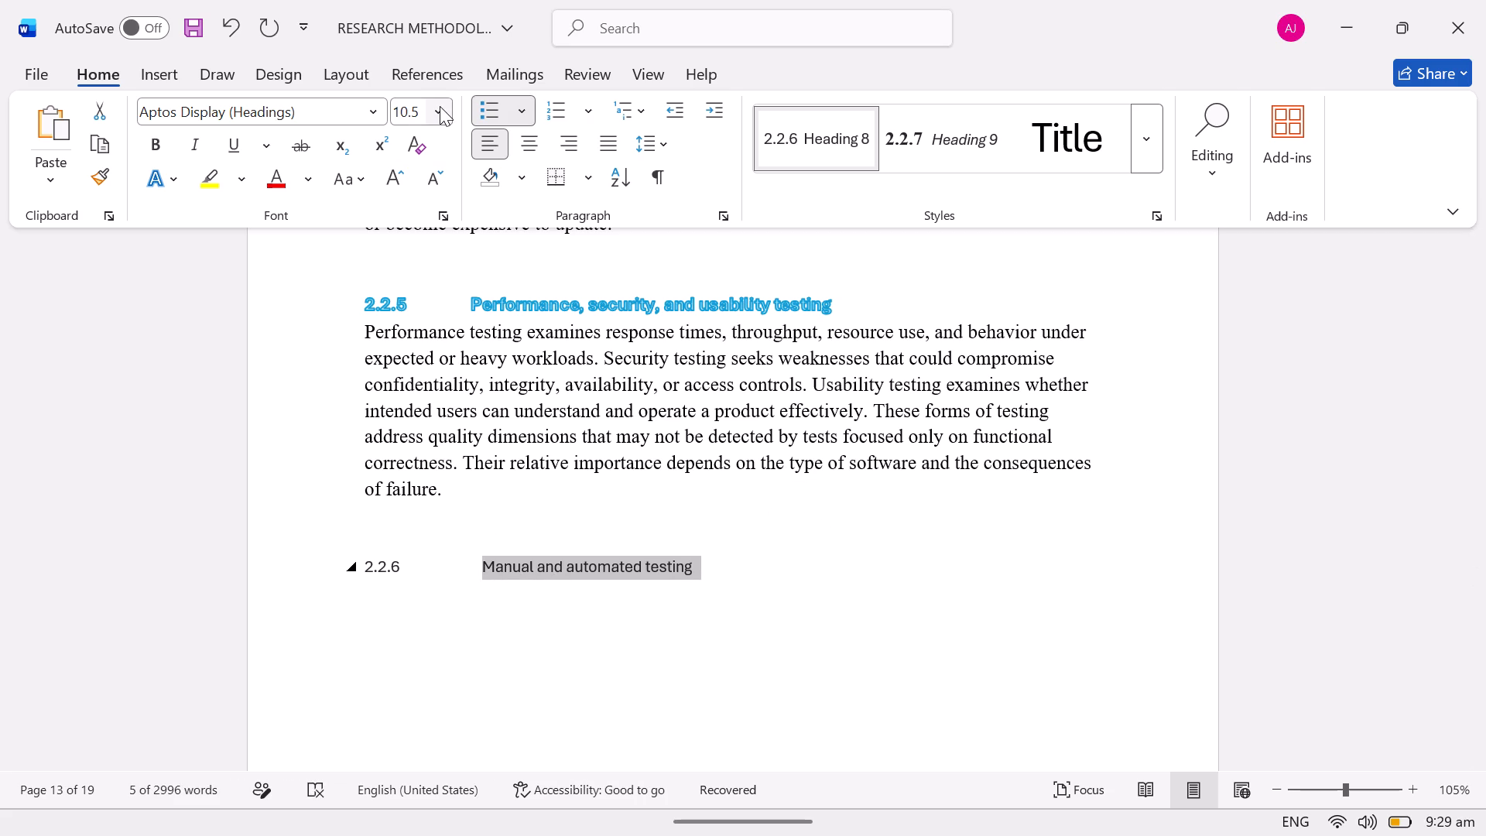
click(441, 107)
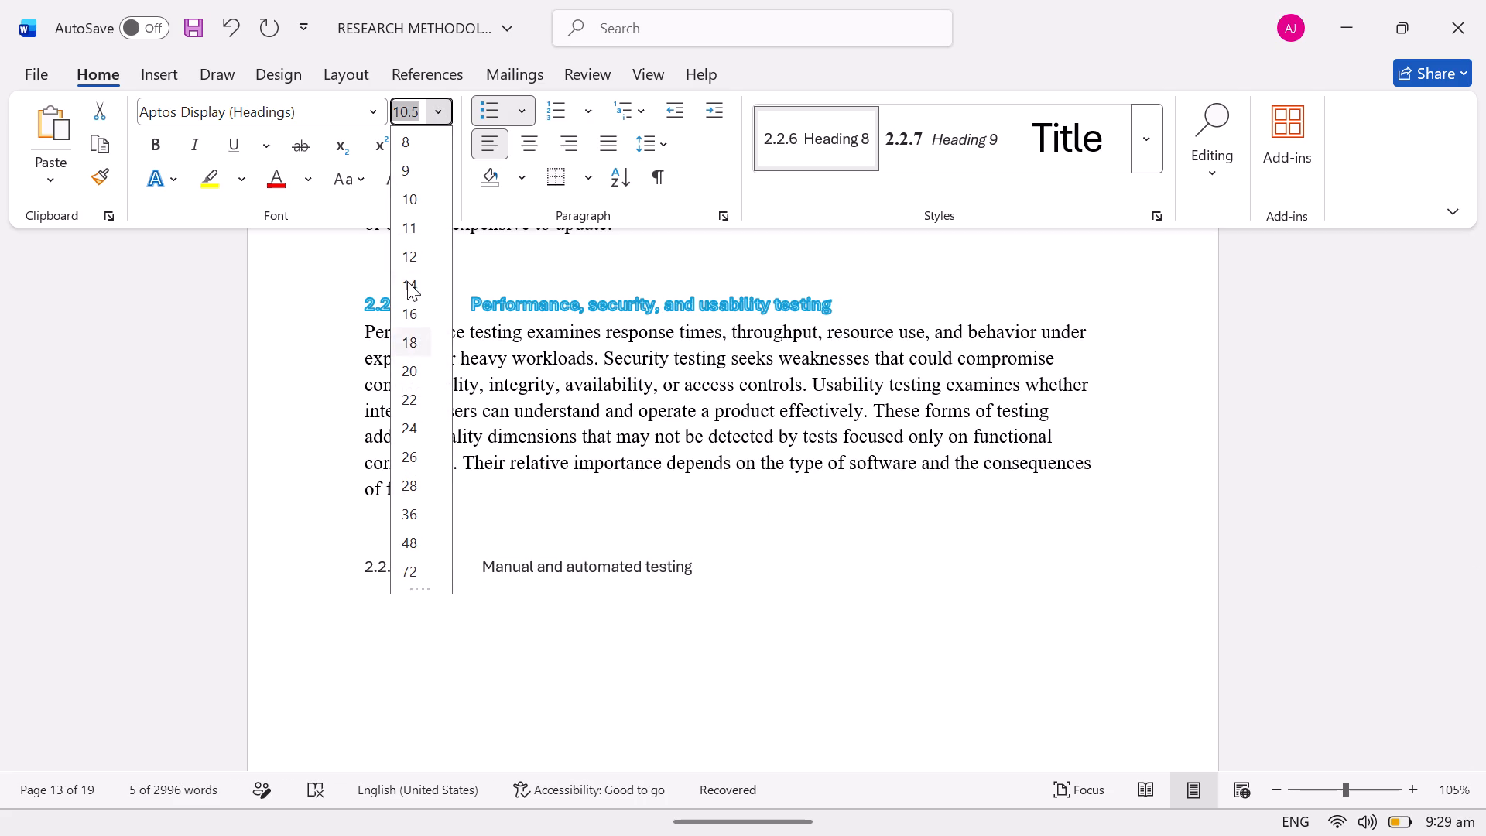
click(412, 262)
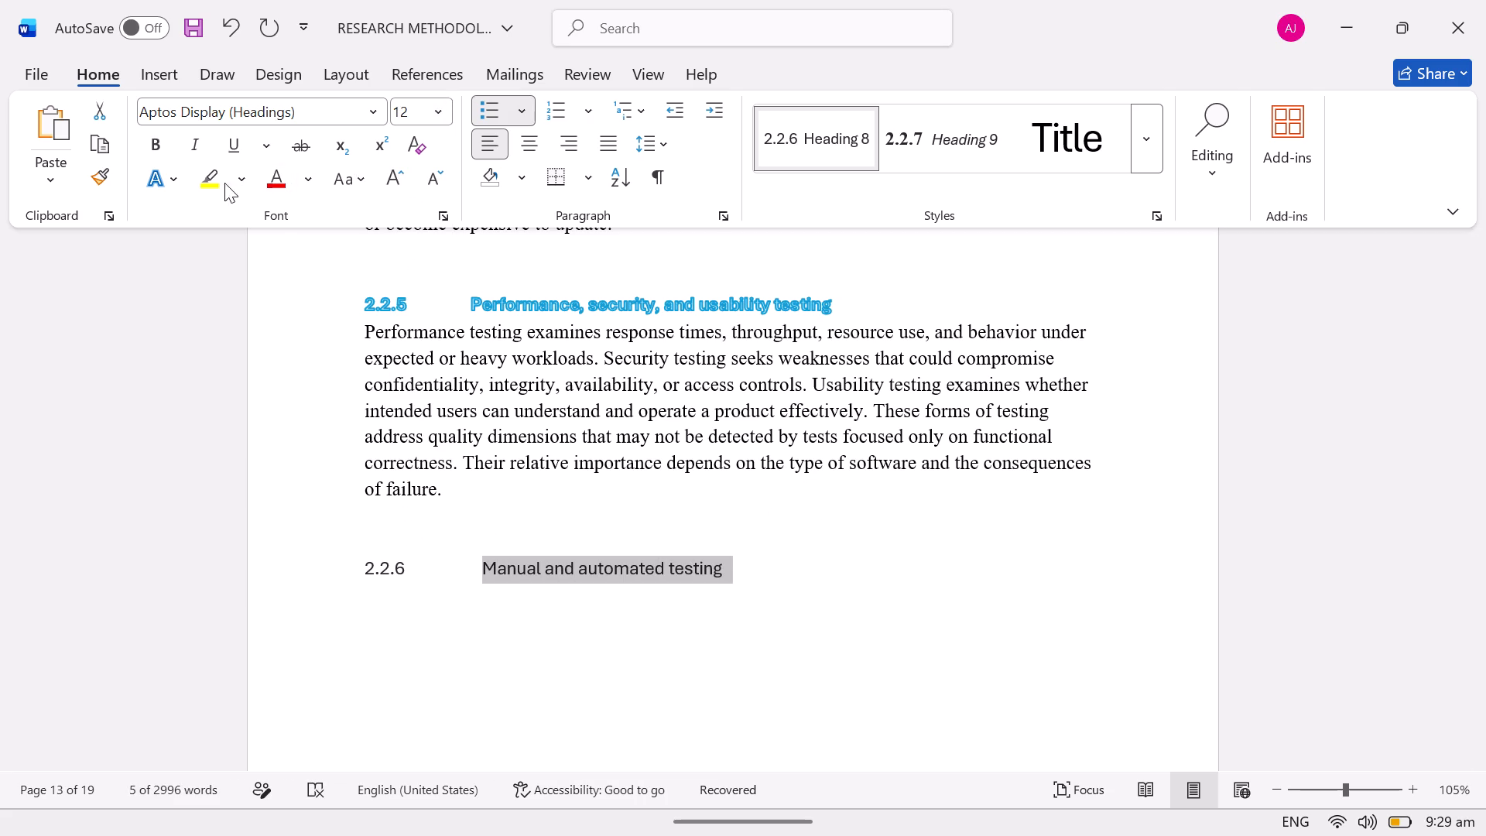
click(166, 149)
click(170, 168)
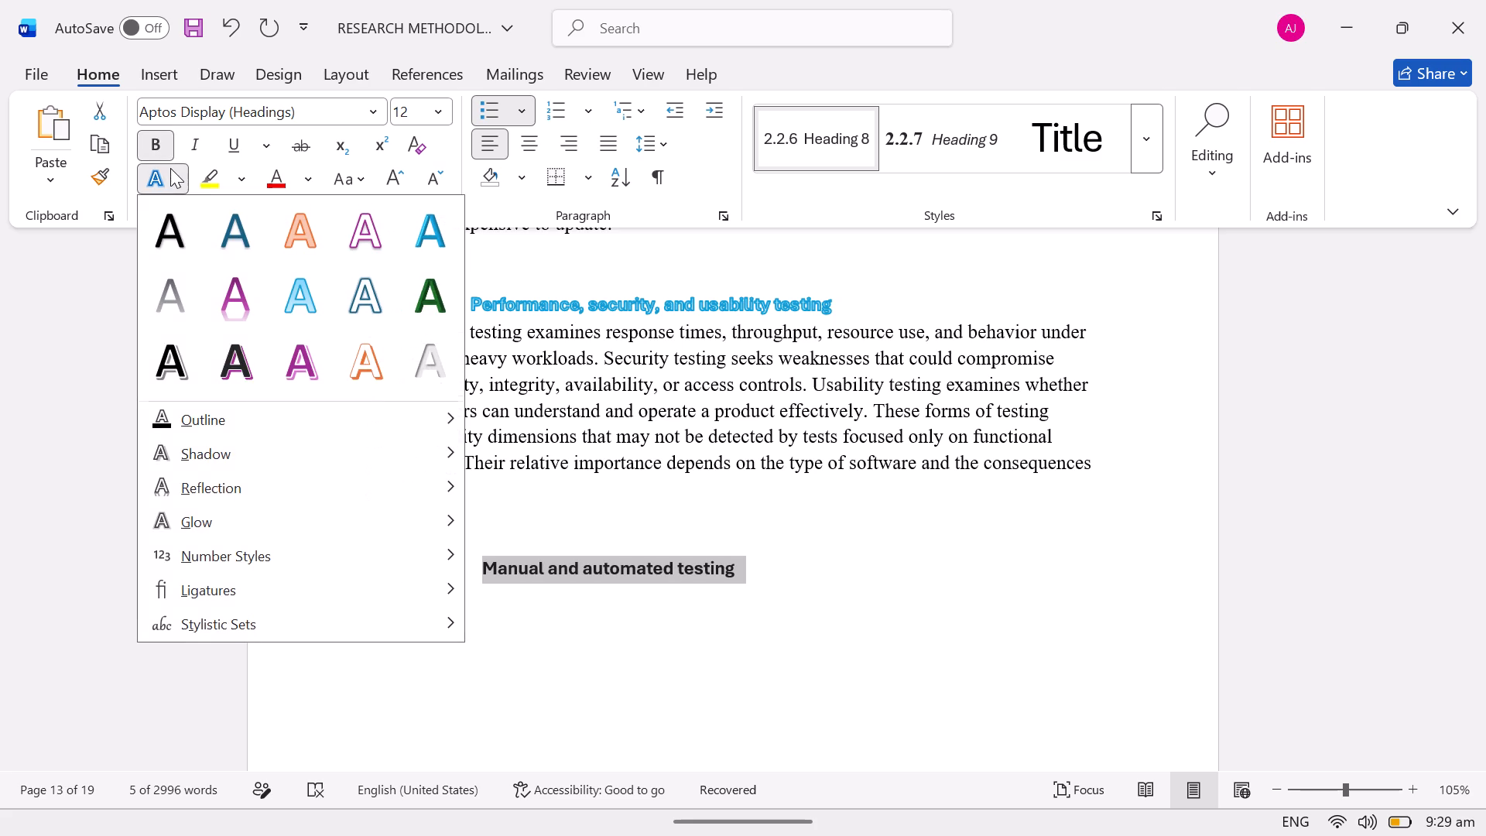
click(320, 303)
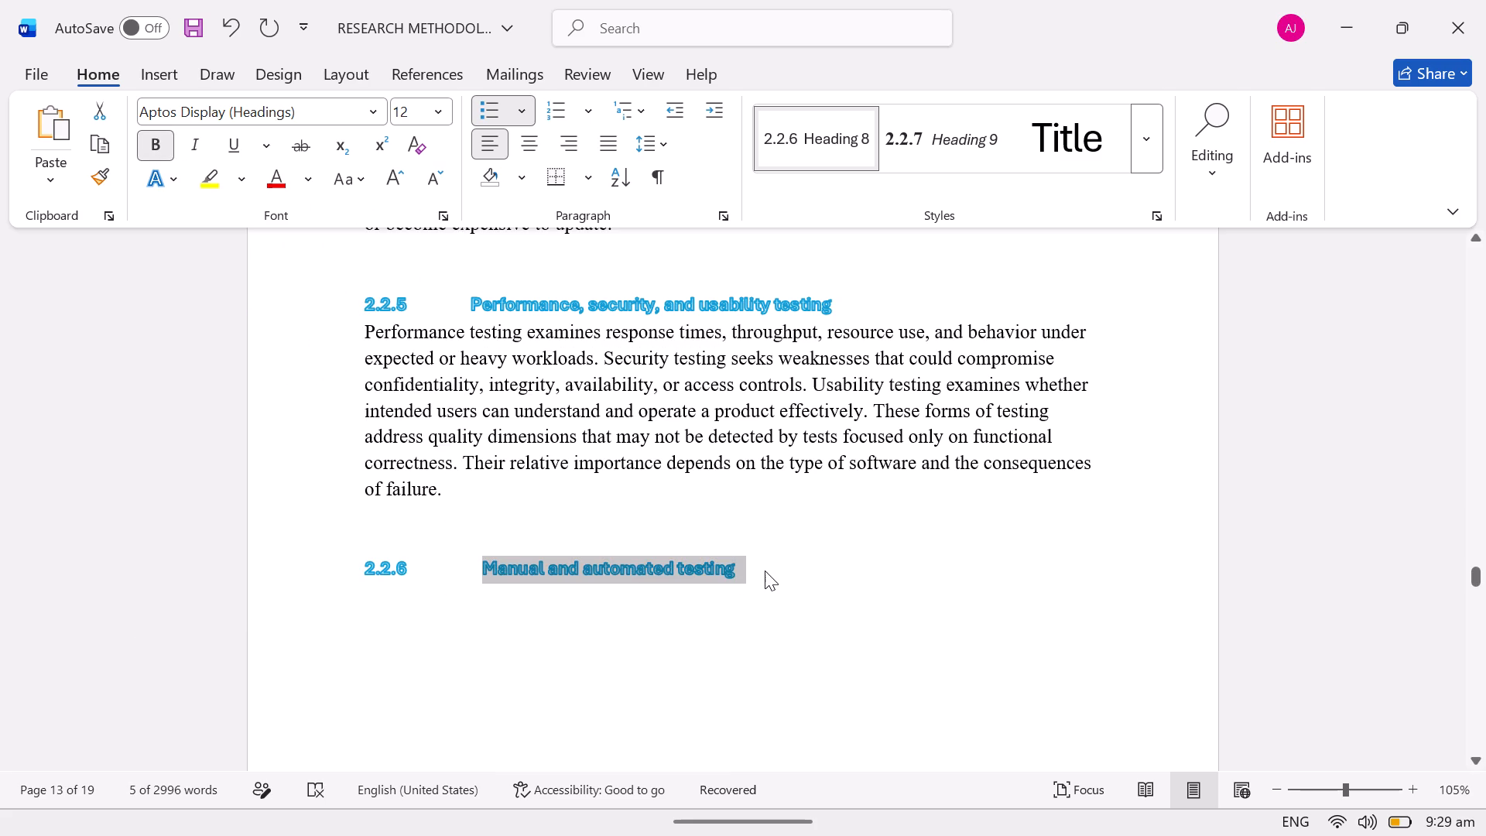
click(765, 570)
key(Return)
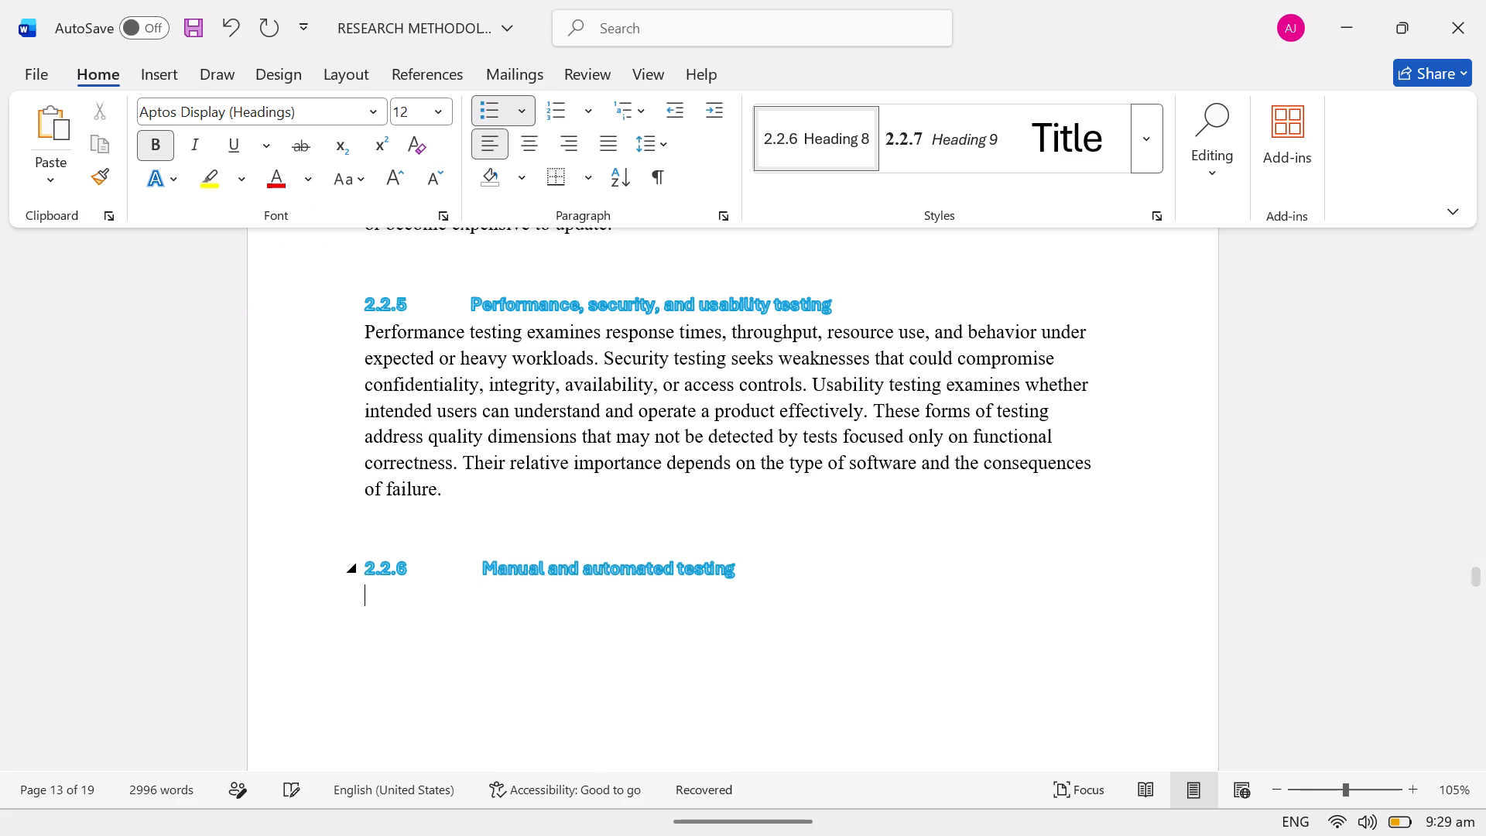
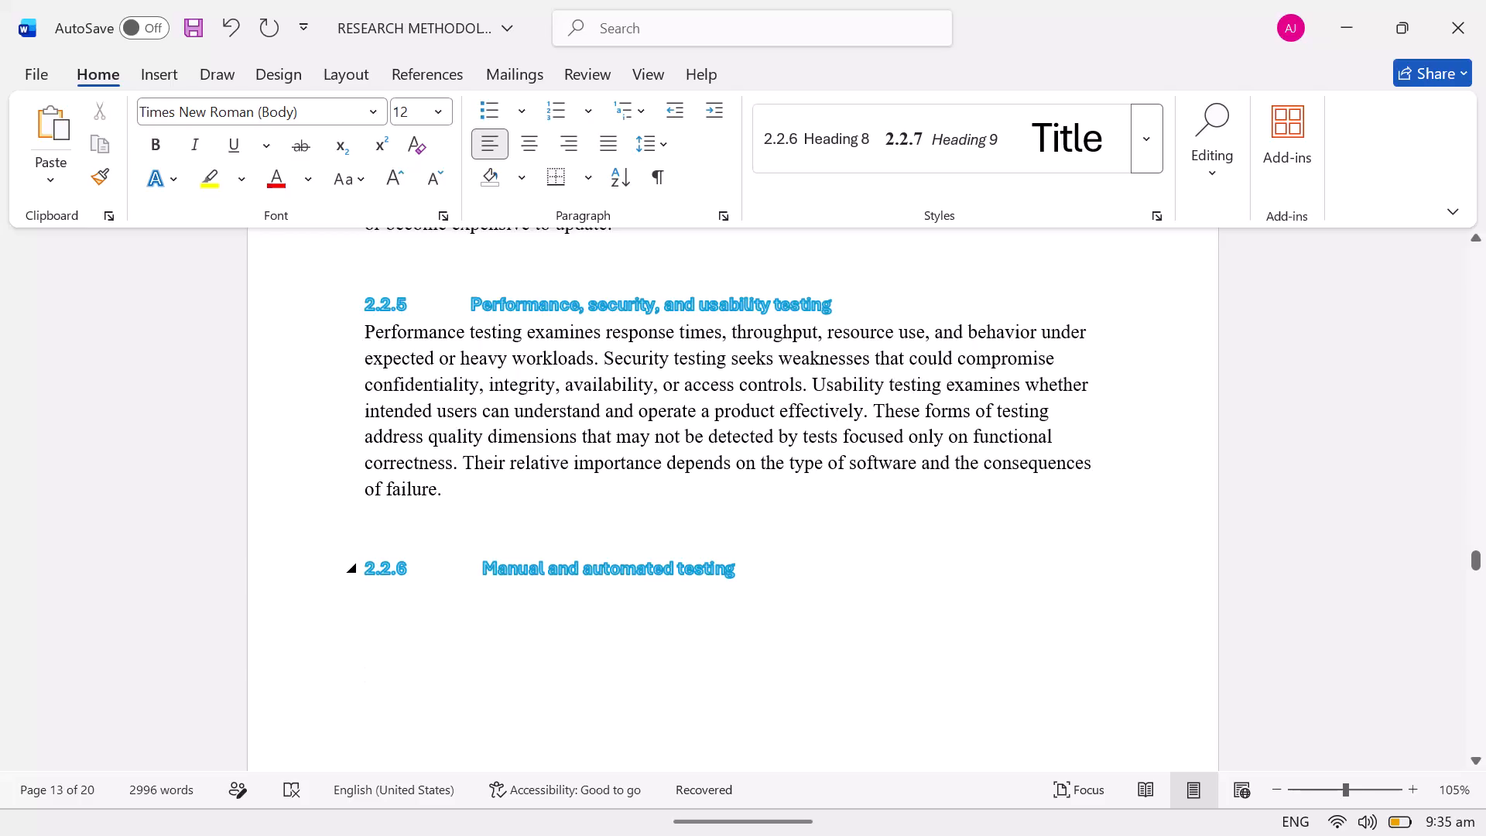
Paste the copied manual and automated testing paragraph under heading 2.2.6 and start a new line spaced below it.
click(371, 592)
key(ctrl+v)
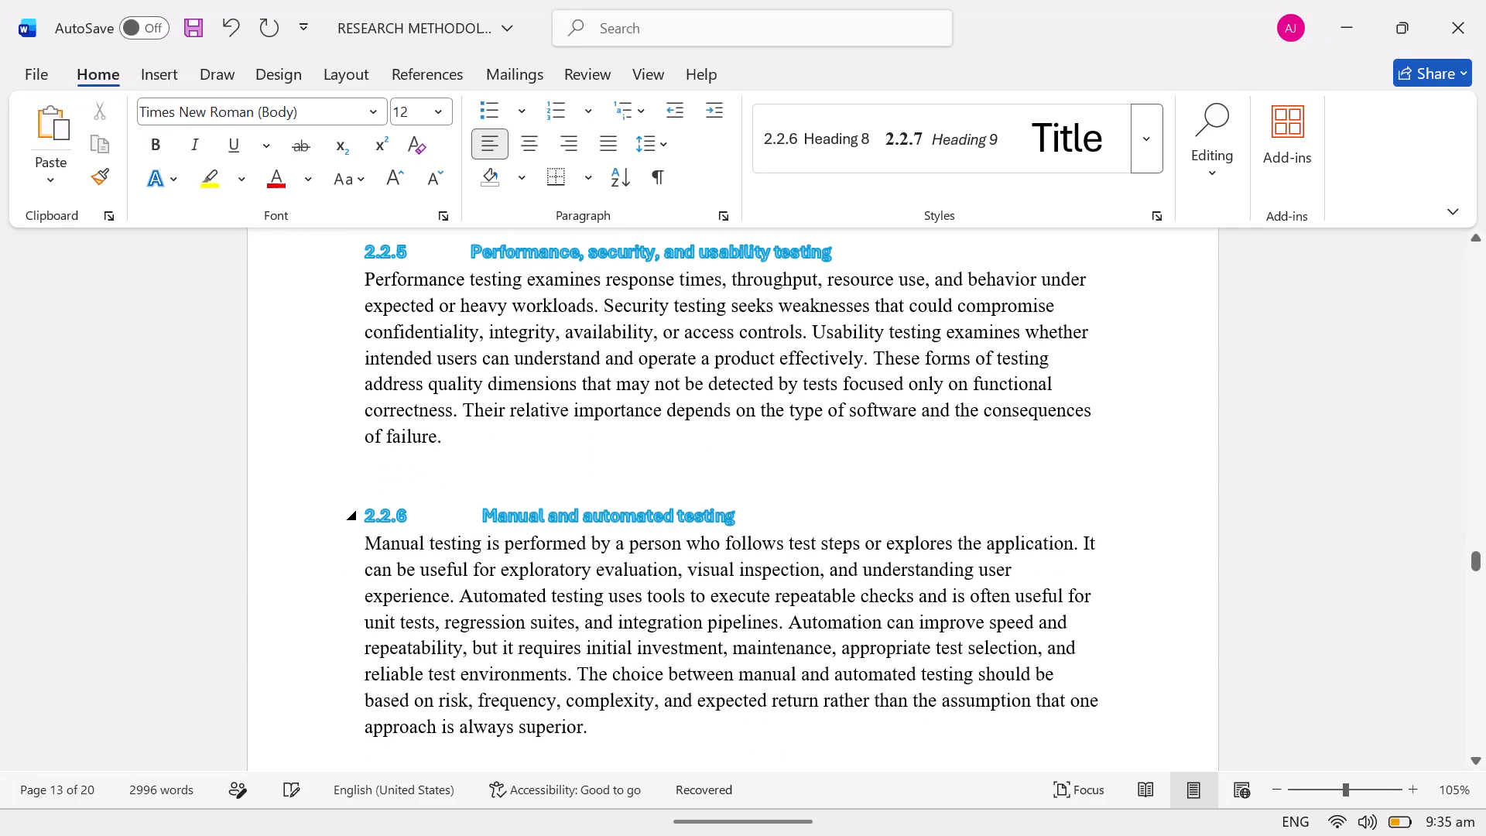
click(626, 743)
key(Return)
key(Return)
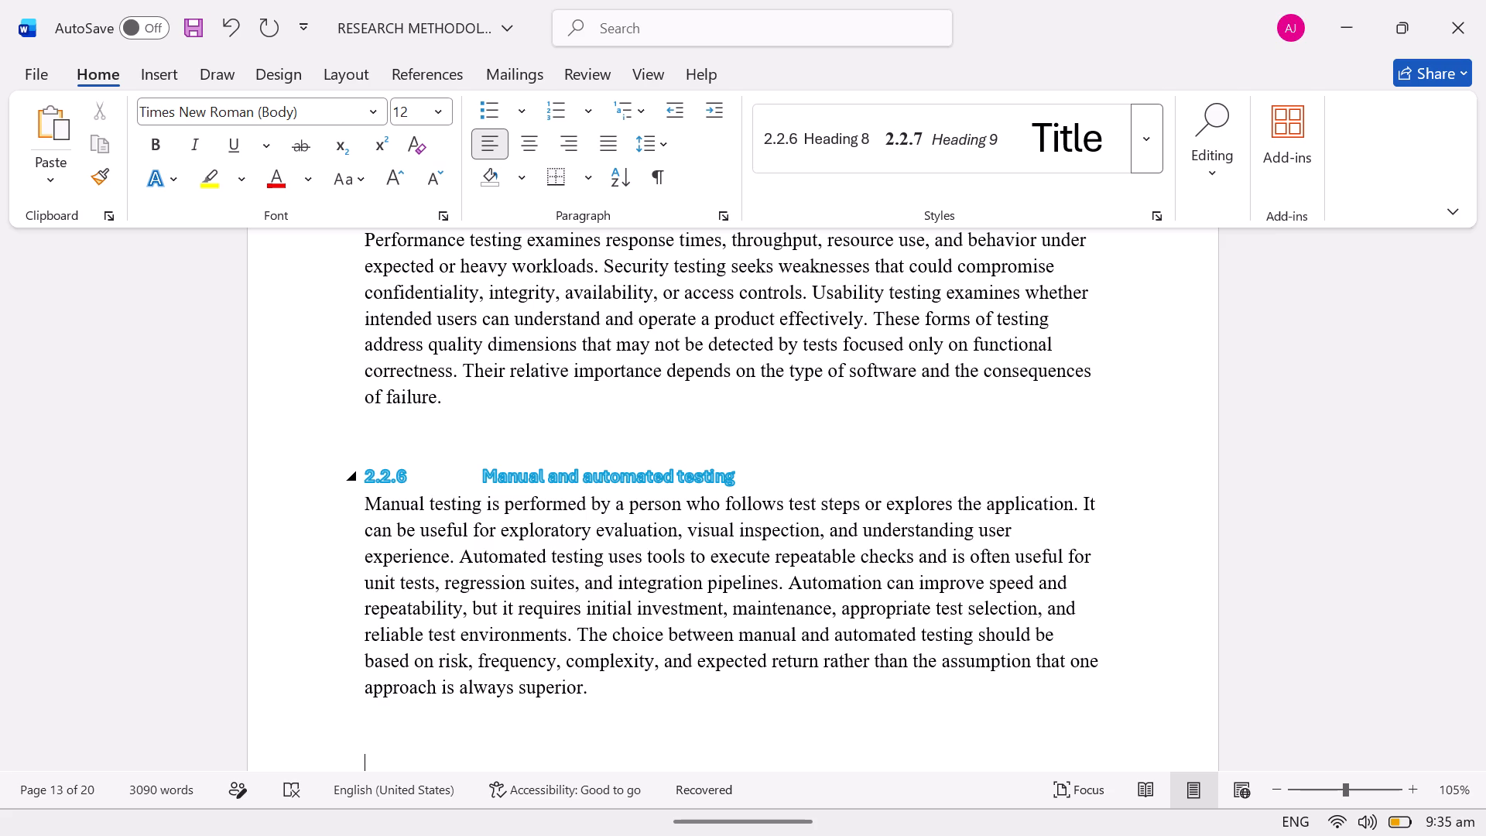
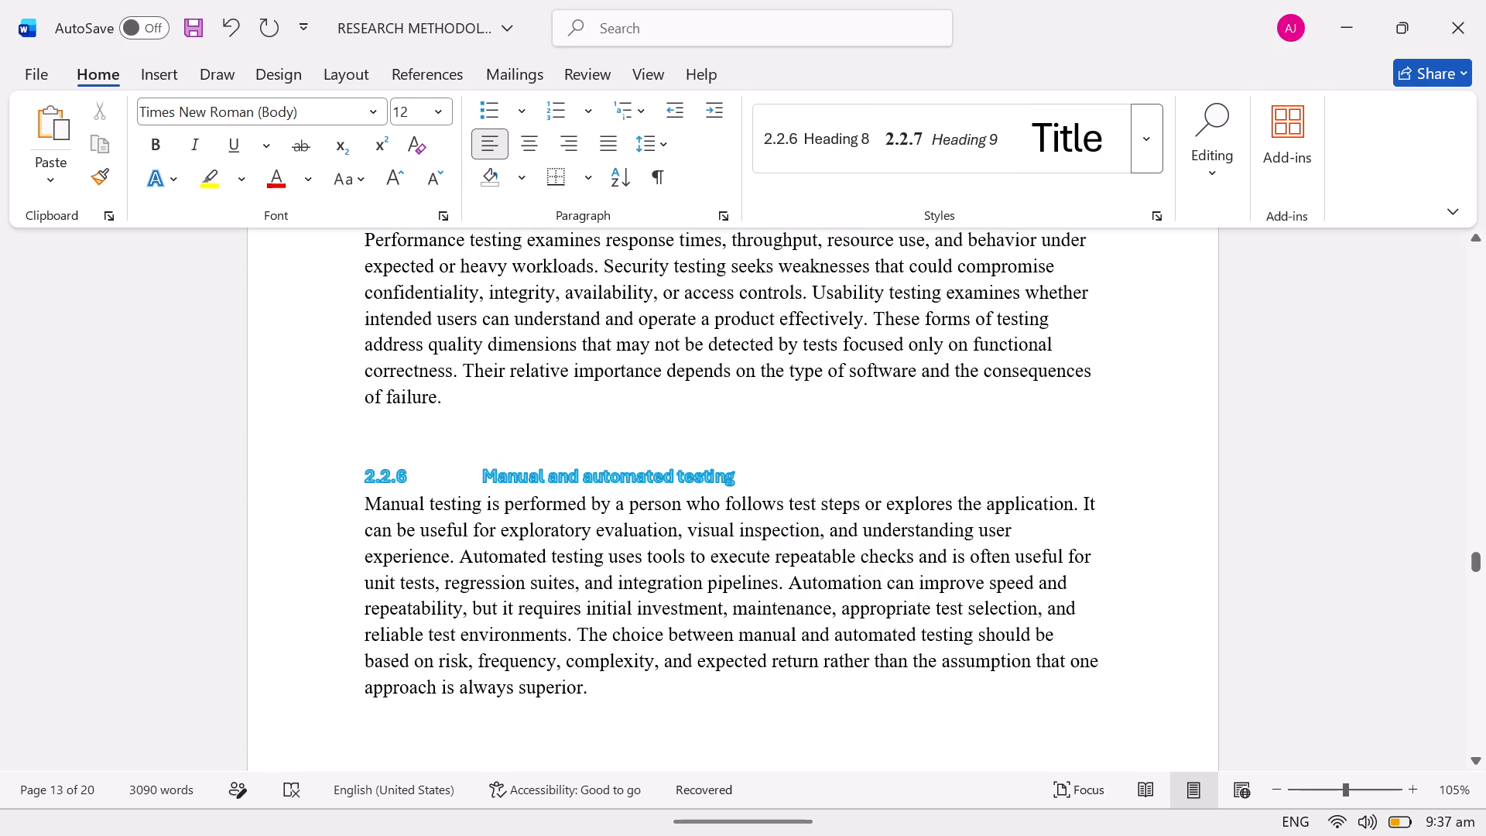
Add the Heading 9 numbered heading 2.2.7 "Test planning and defect management" below the manual and automated testing paragraph, with italics turned off.
triple_click(1475, 756)
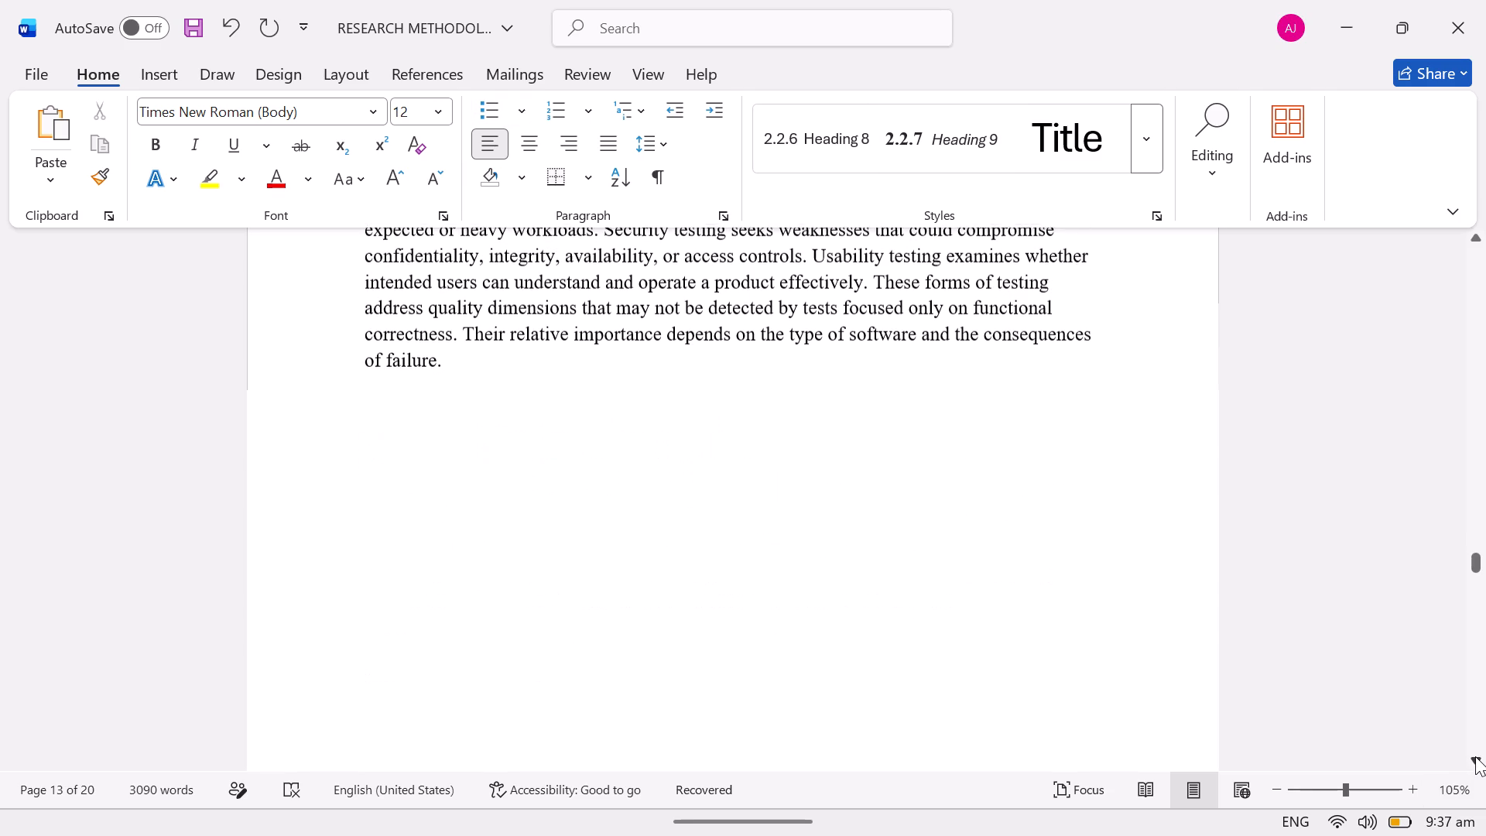
triple_click(1475, 756)
double_click(1475, 756)
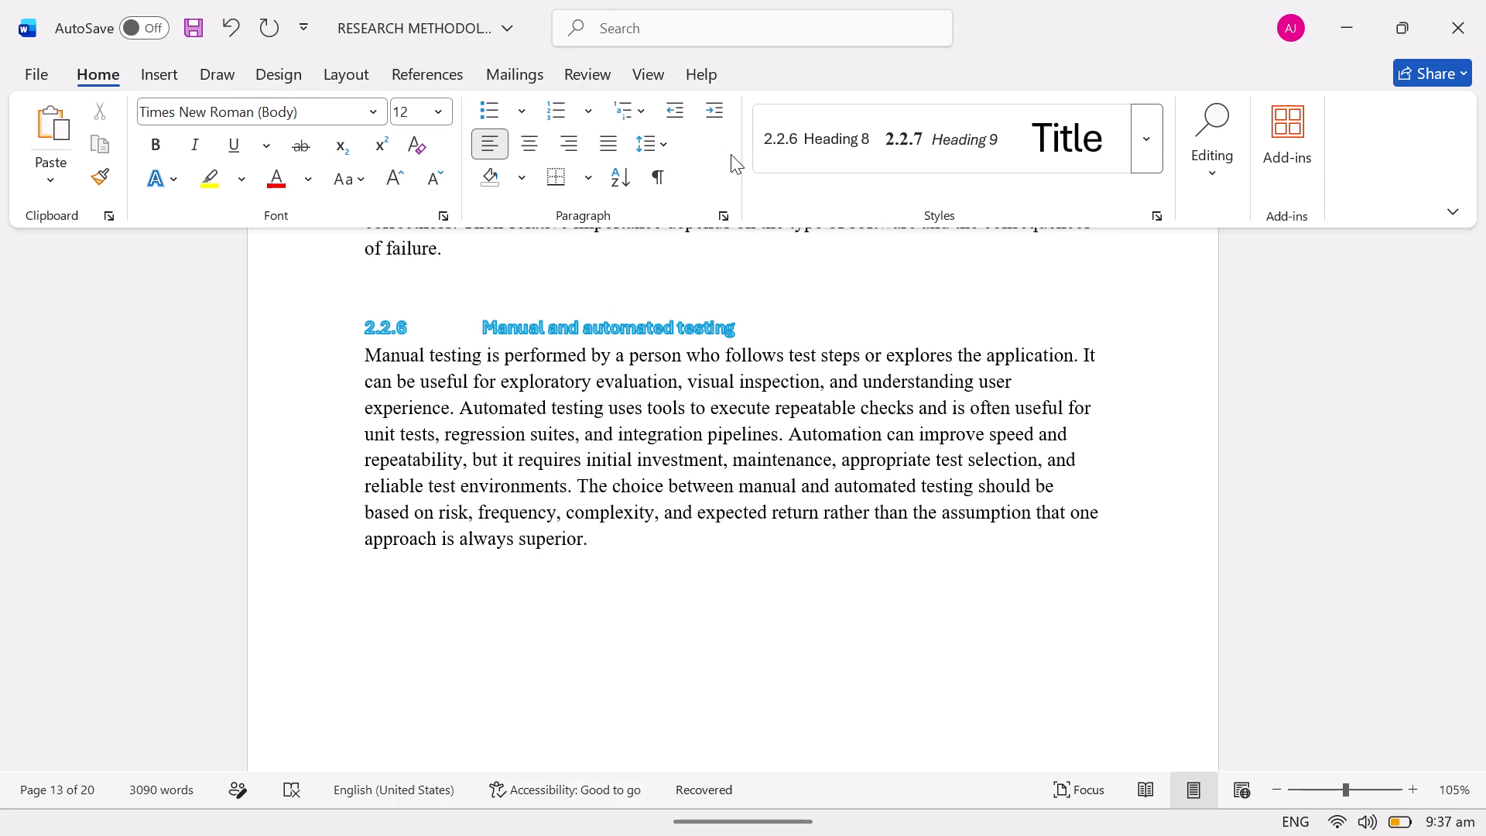
click(932, 125)
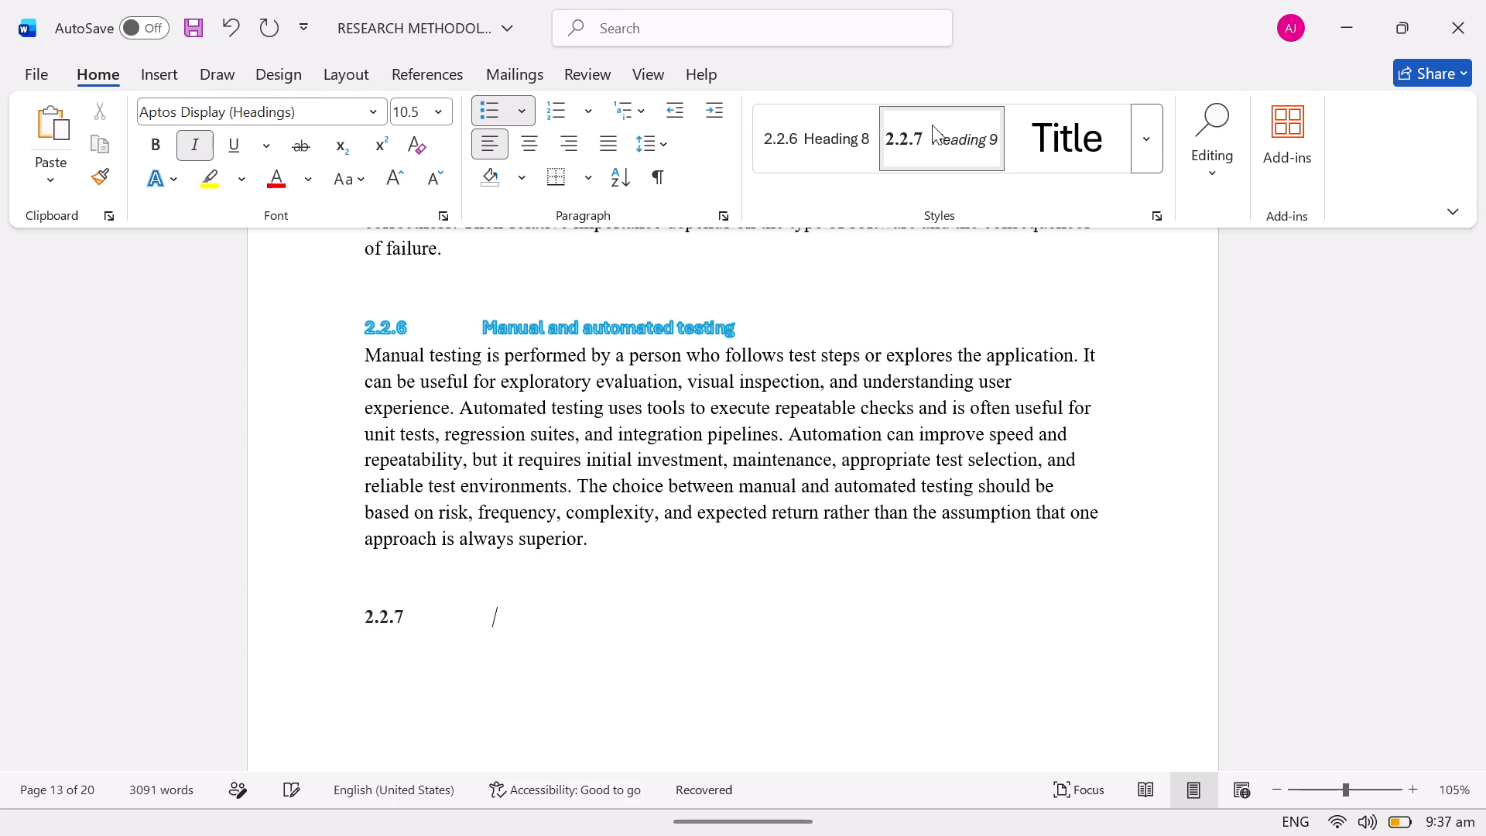
click(202, 140)
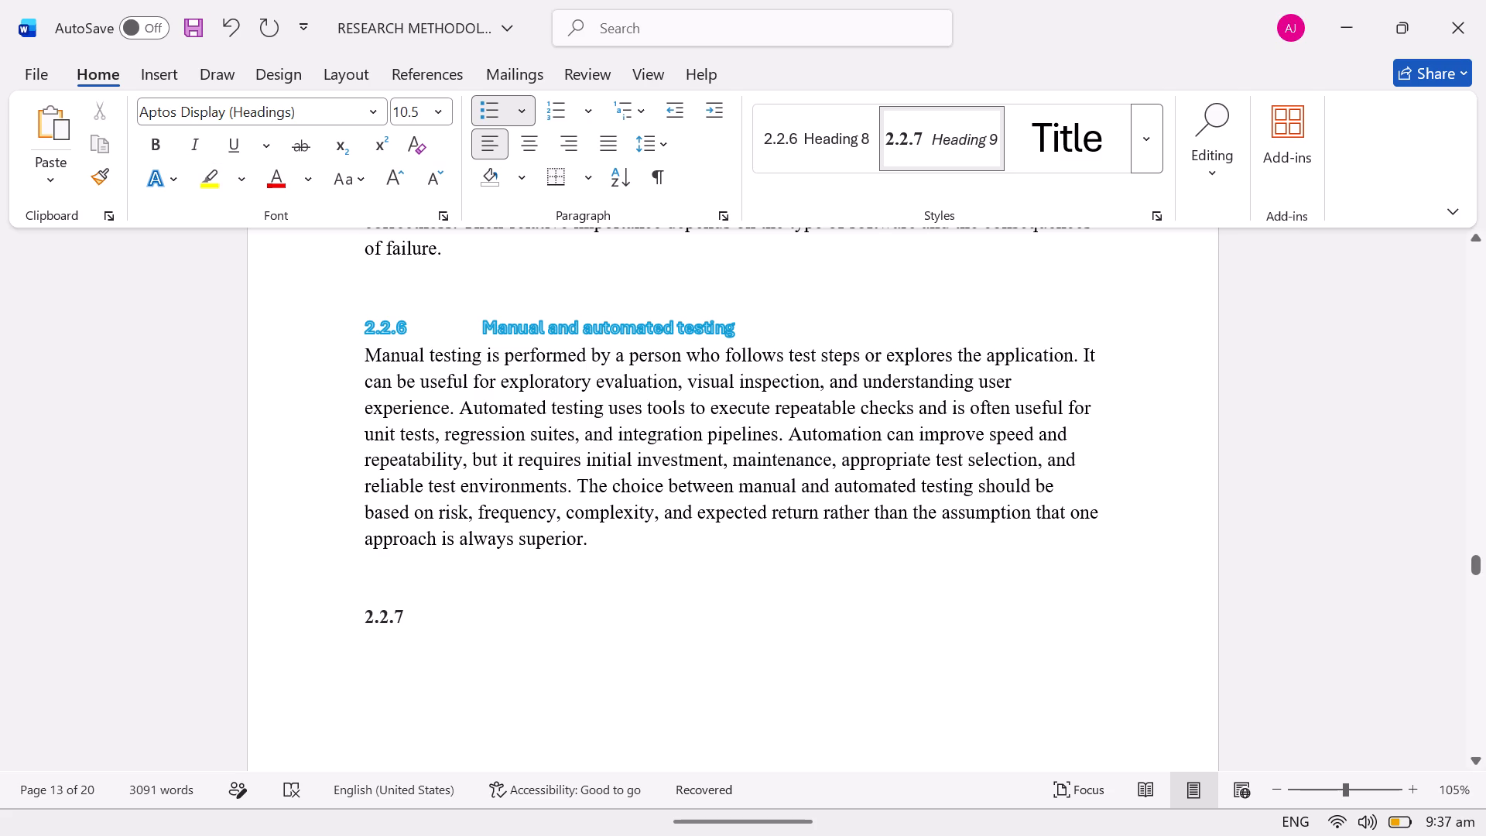
key(shift+t)
text(est)
key(space)
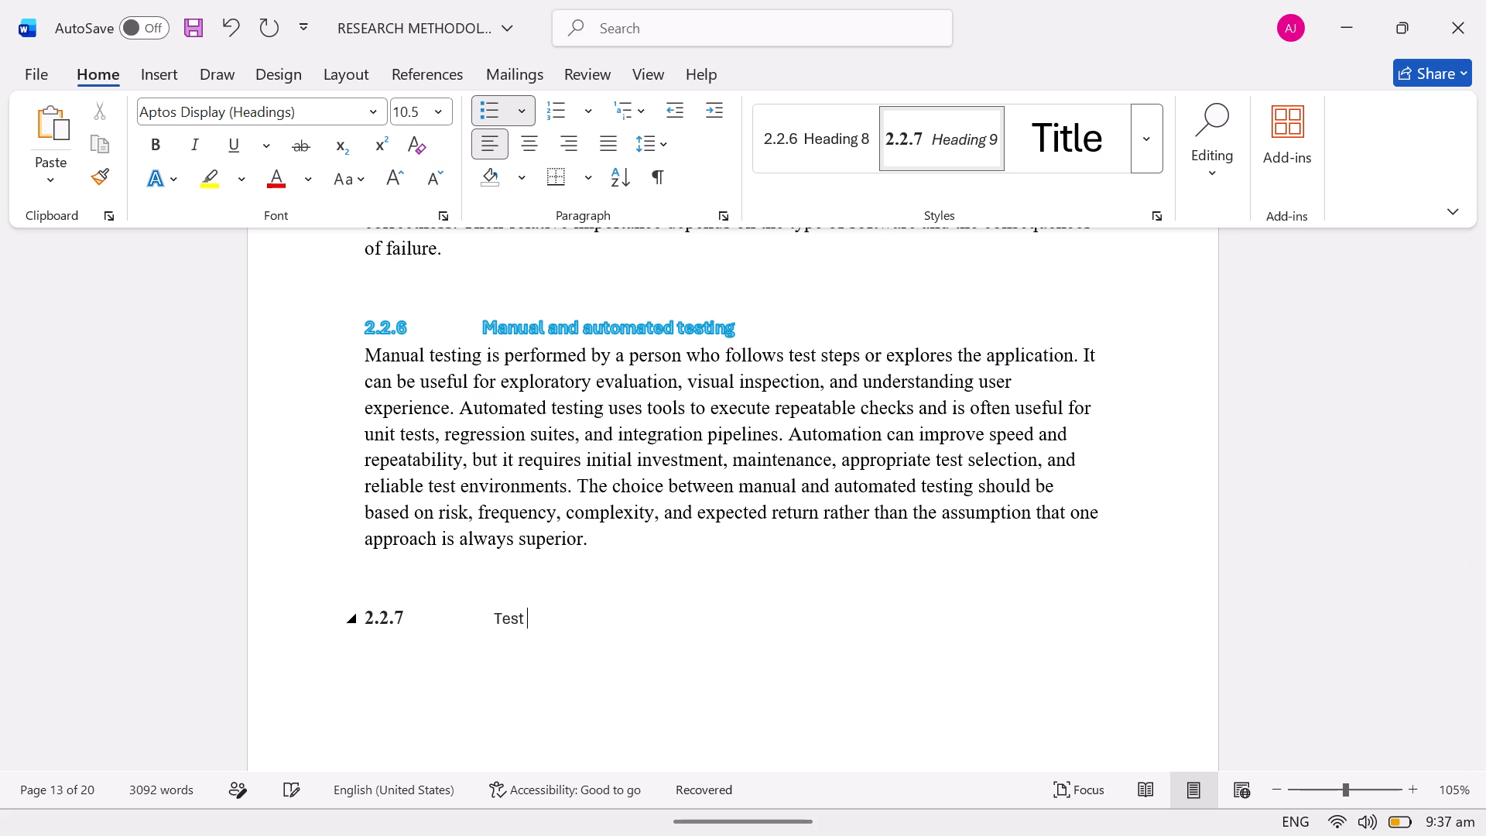
text(planning)
key(space)
text(and defect)
key(space)
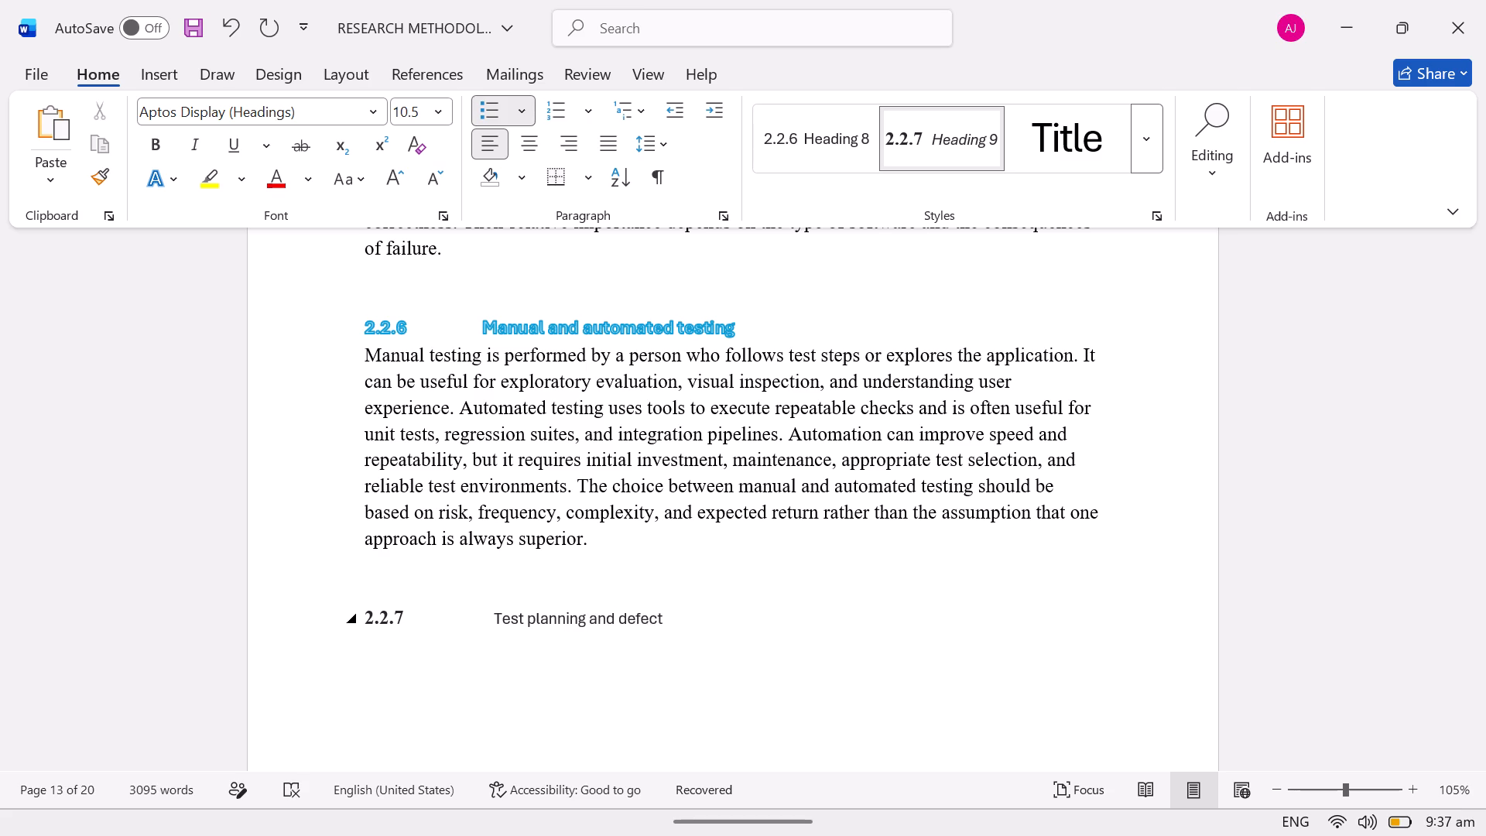
text(mana)
text(ge)
text(ment)
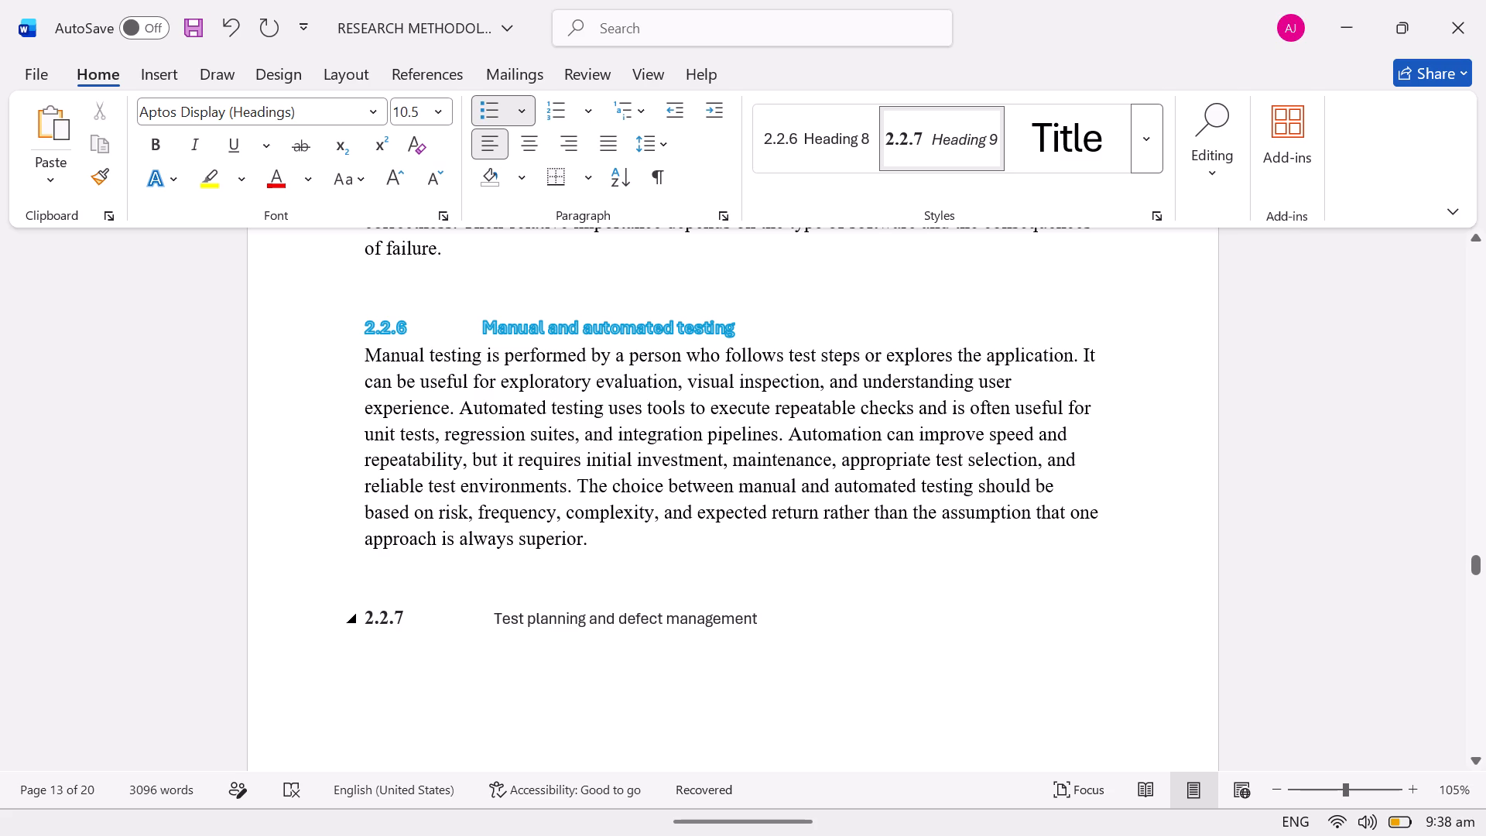
Format the heading text "Test planning and defect management" in bold with the light-blue outlined text effect.
drag(762, 621, 516, 616)
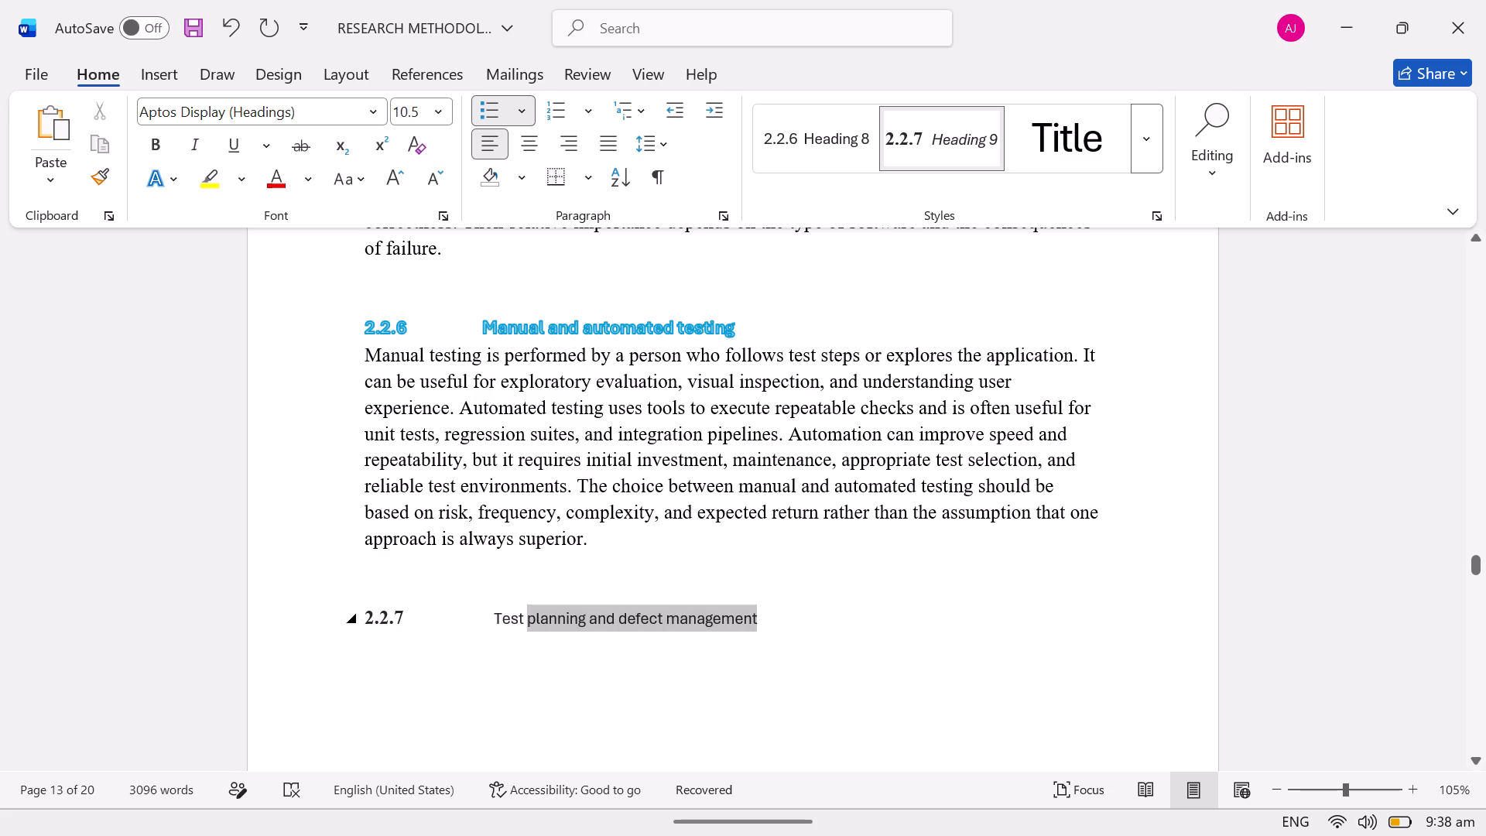
drag(516, 616, 419, 610)
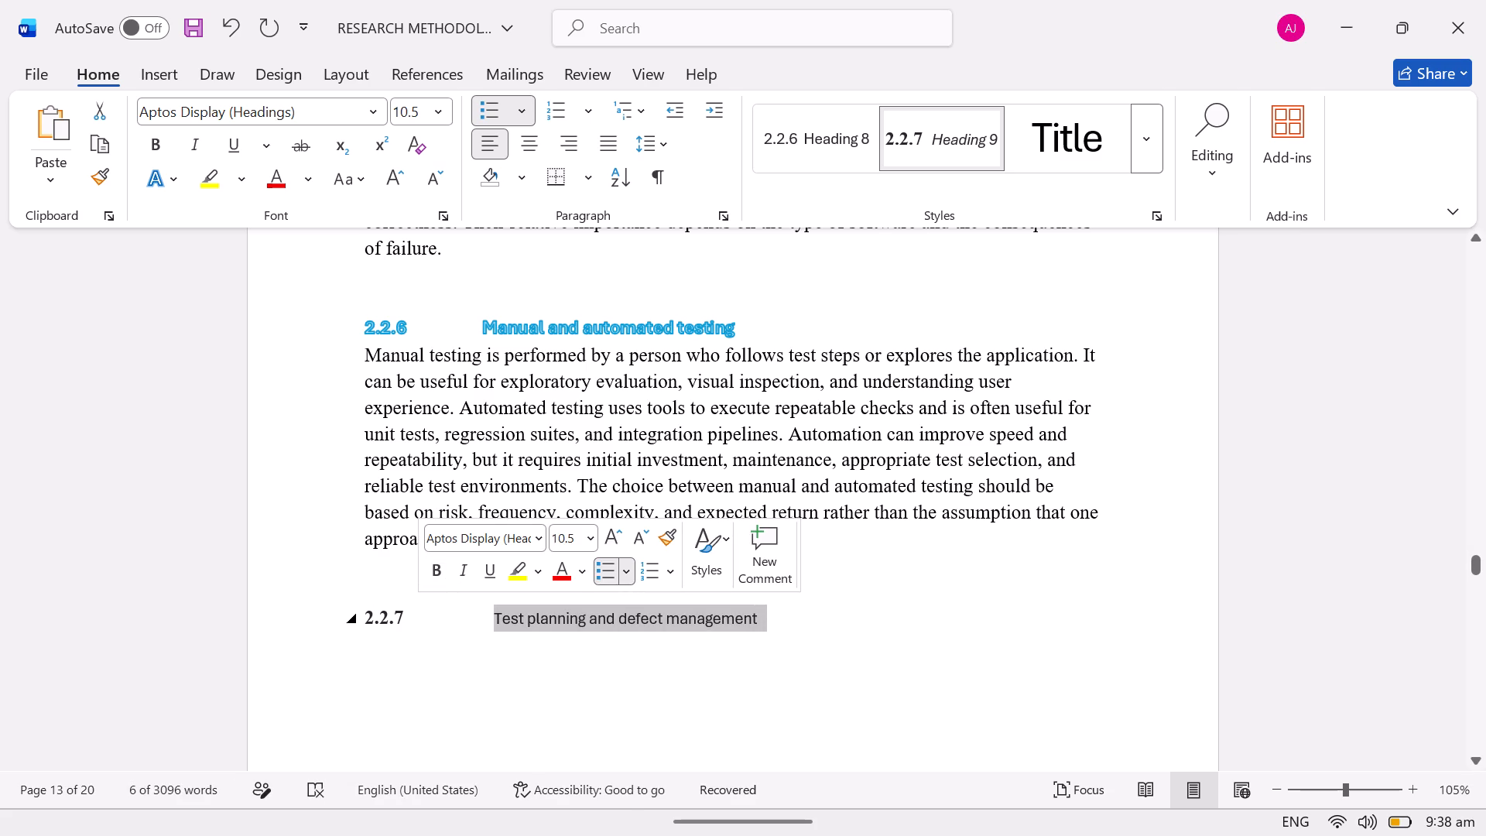
click(158, 141)
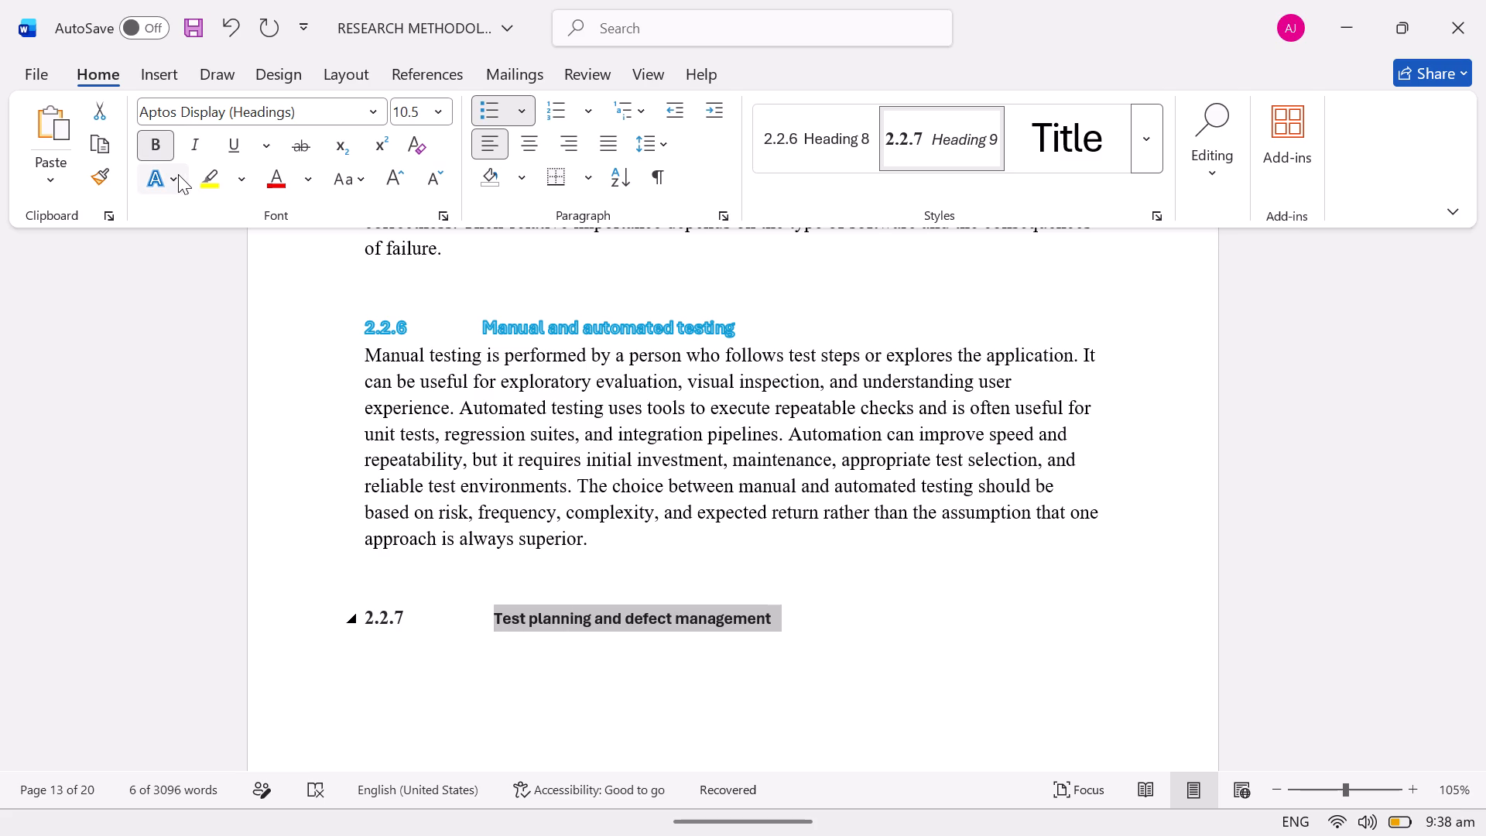
click(177, 174)
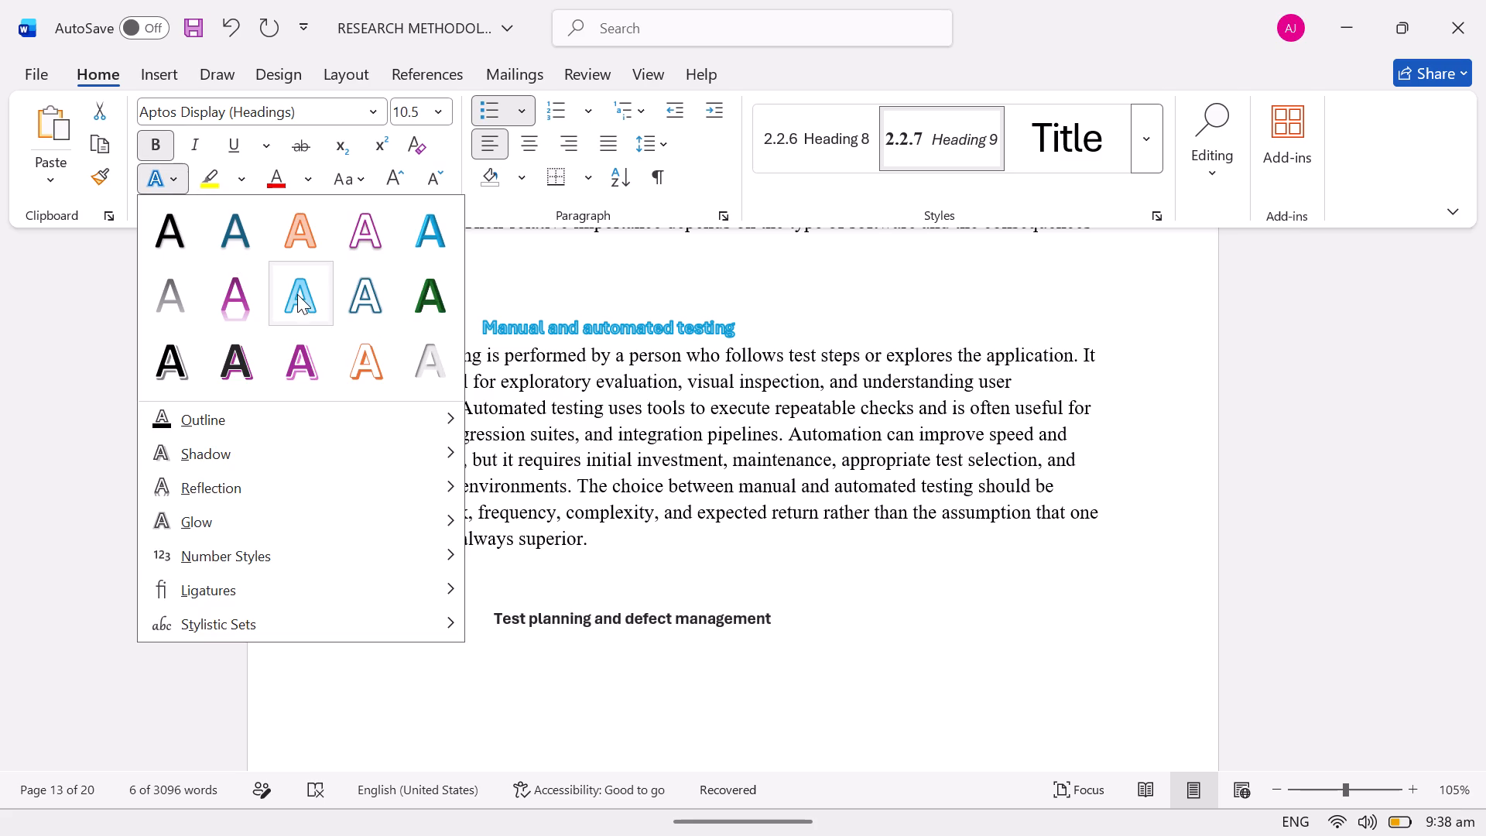
click(297, 294)
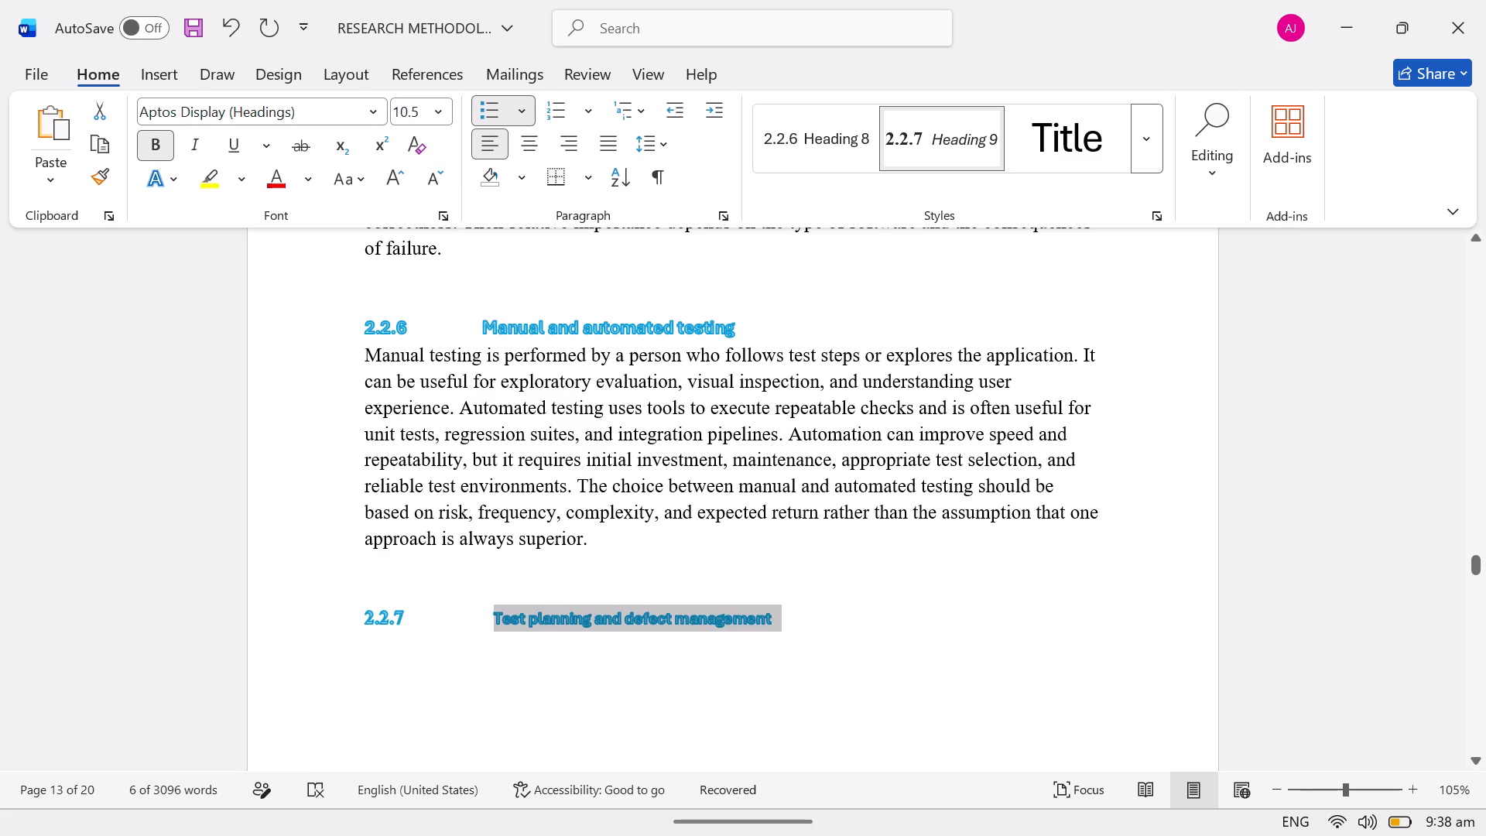
click(807, 623)
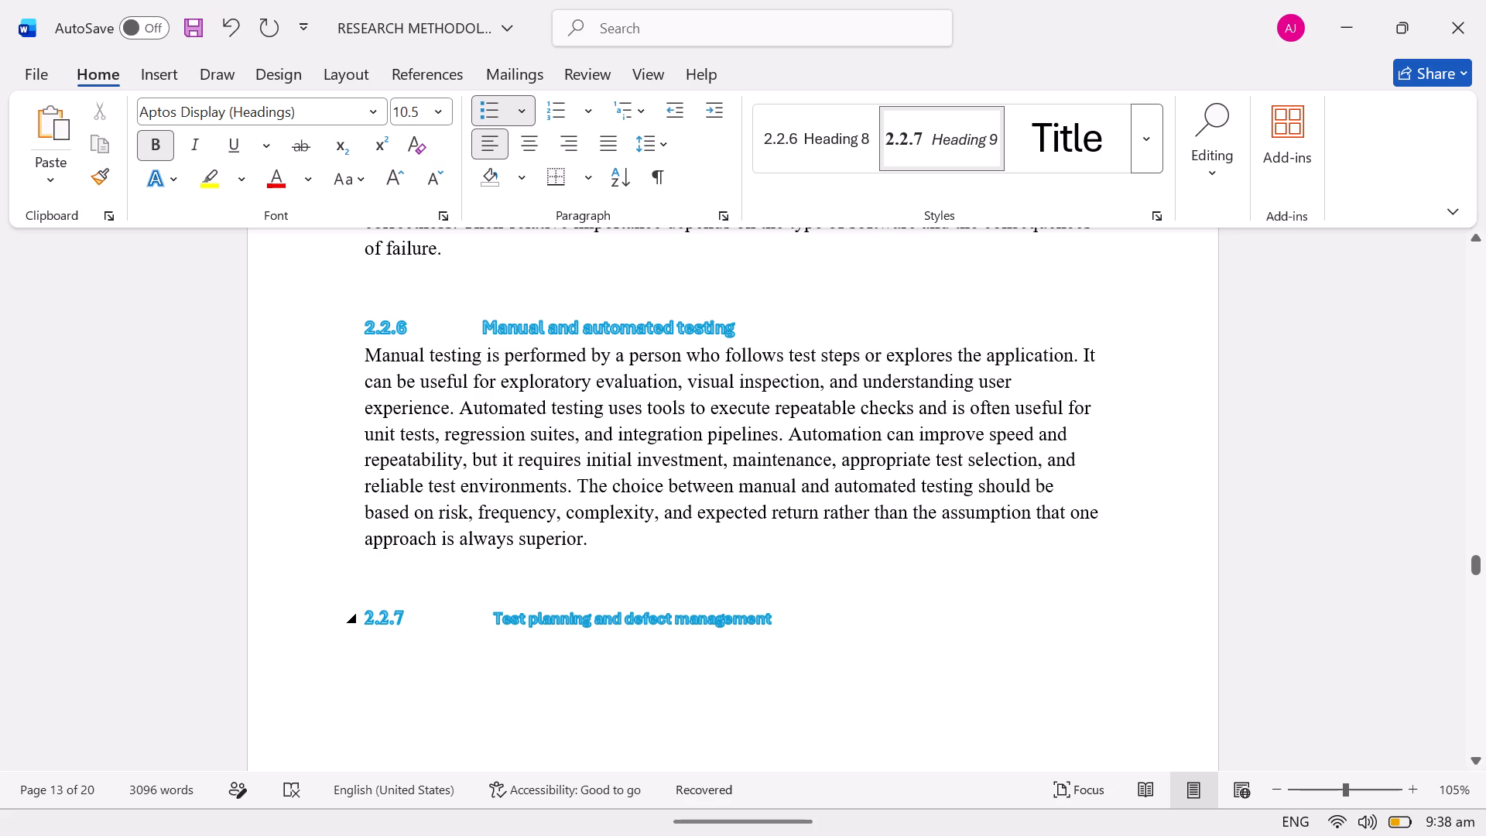
Set the 2.2.7 heading text "Test planning and defect management" to 12 pt and start a new body line below it.
drag(801, 622, 698, 629)
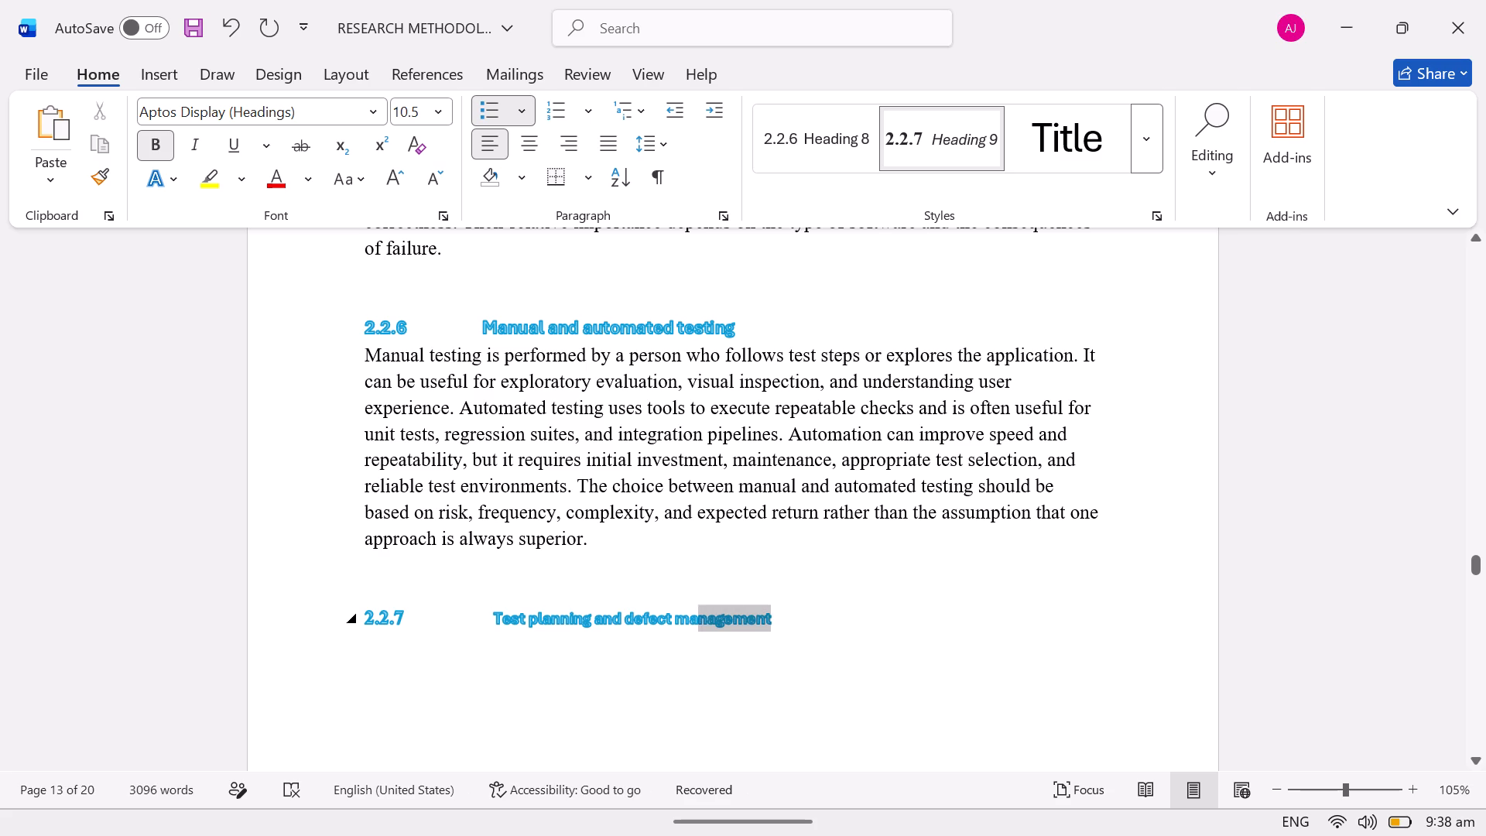
drag(698, 629, 510, 615)
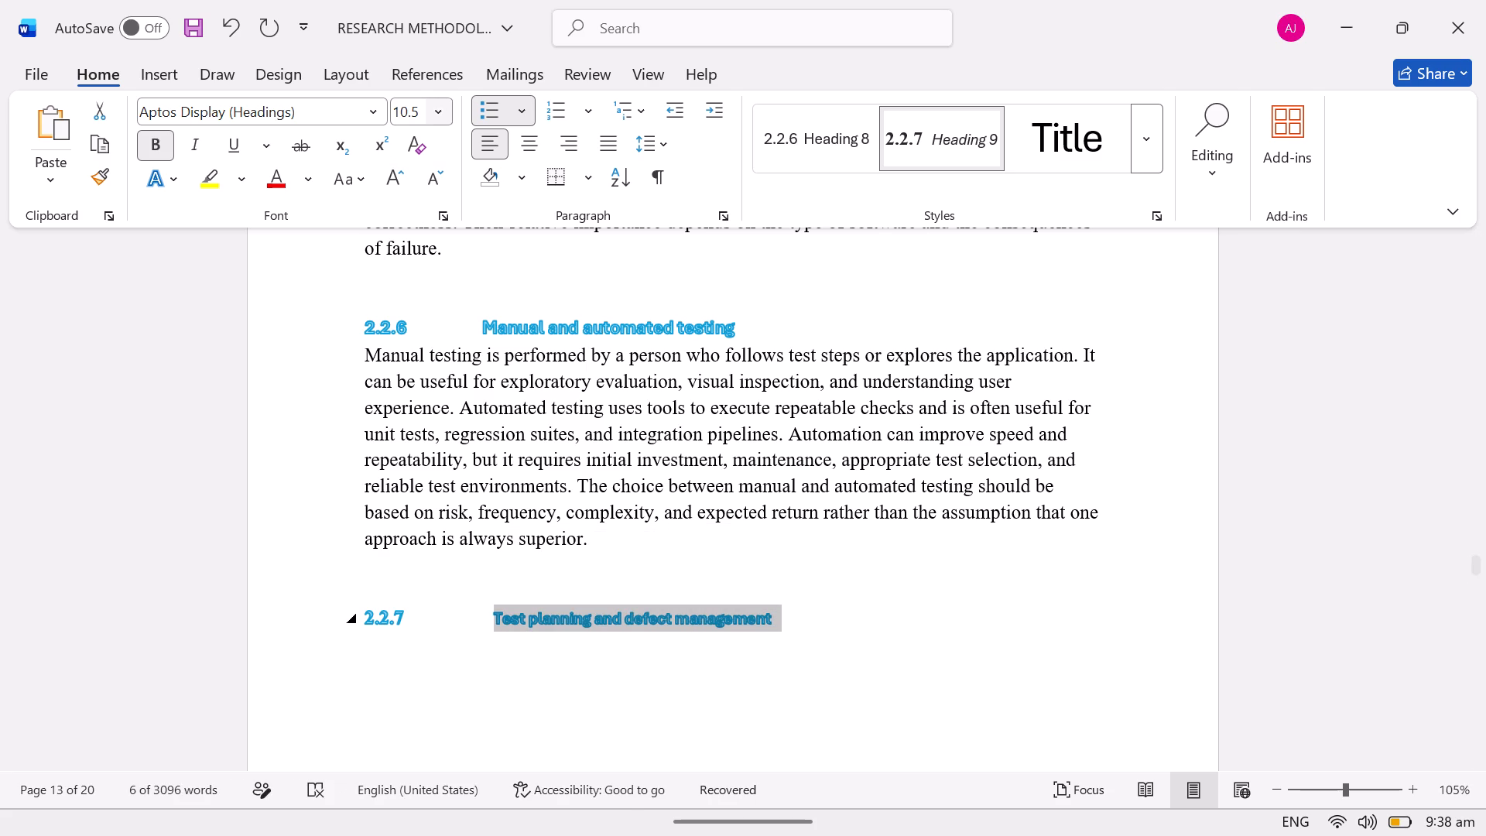
click(445, 119)
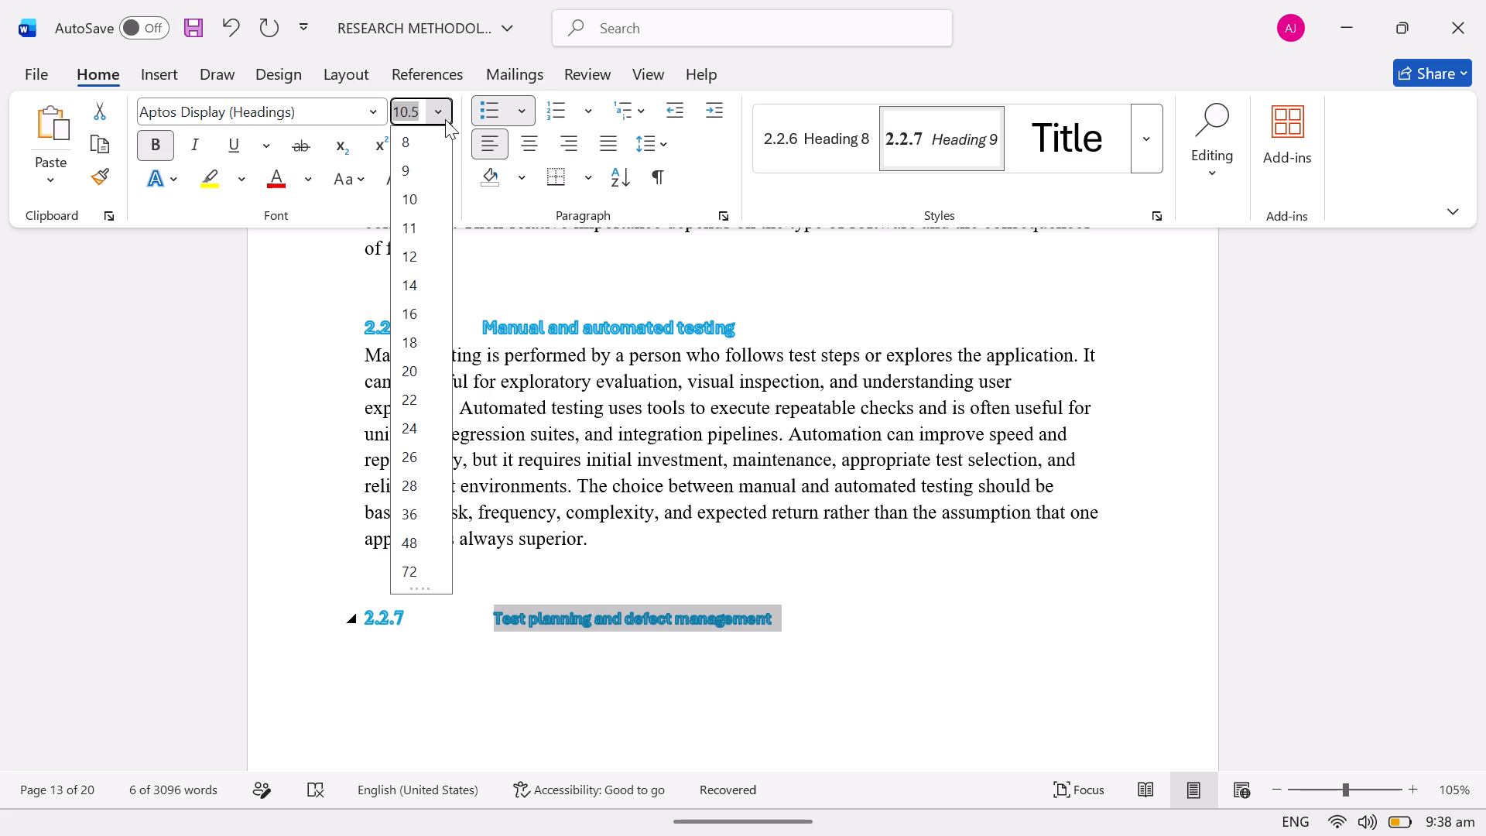
click(416, 257)
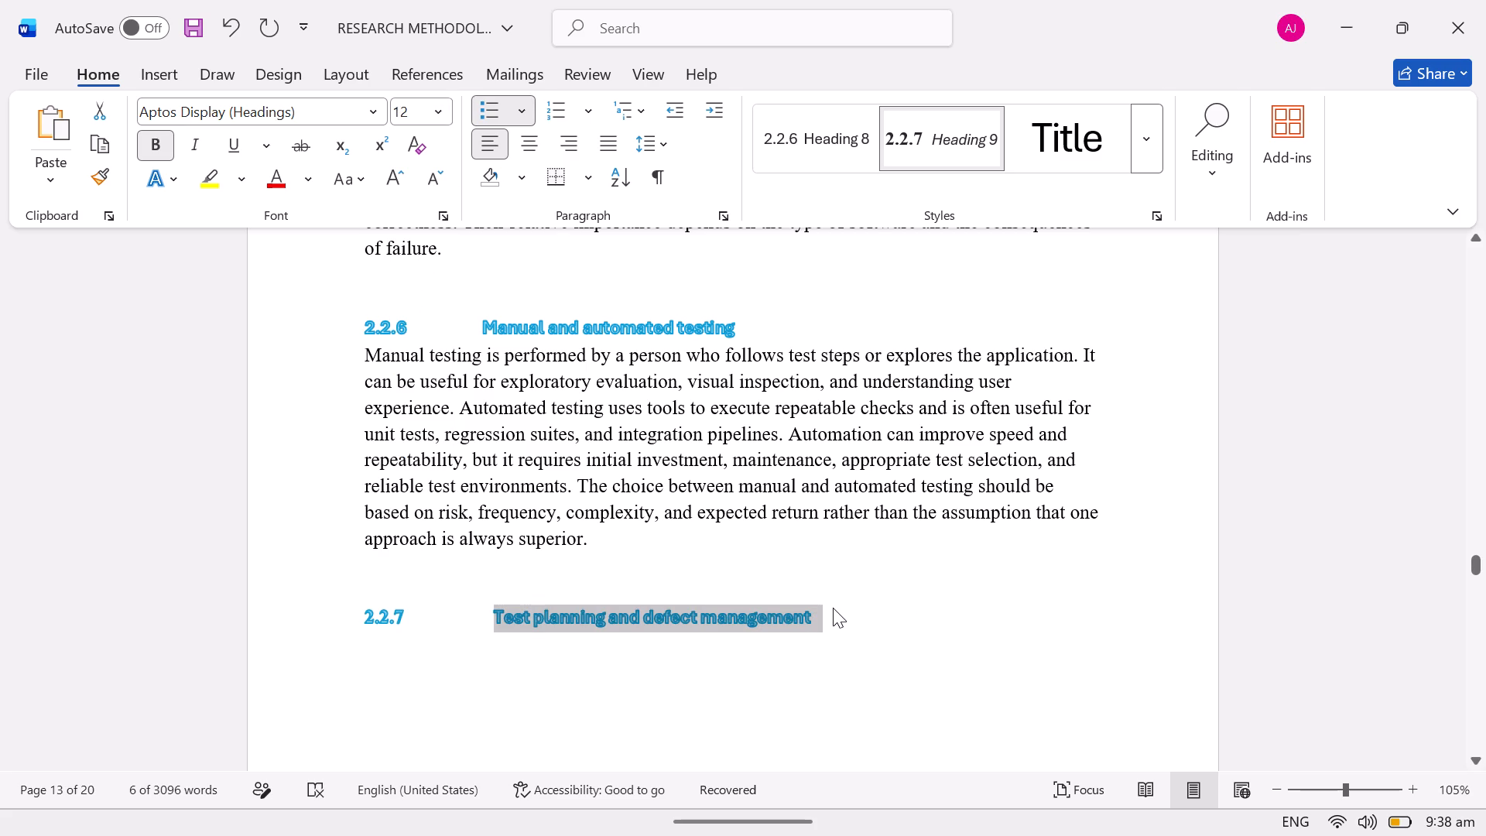
click(833, 608)
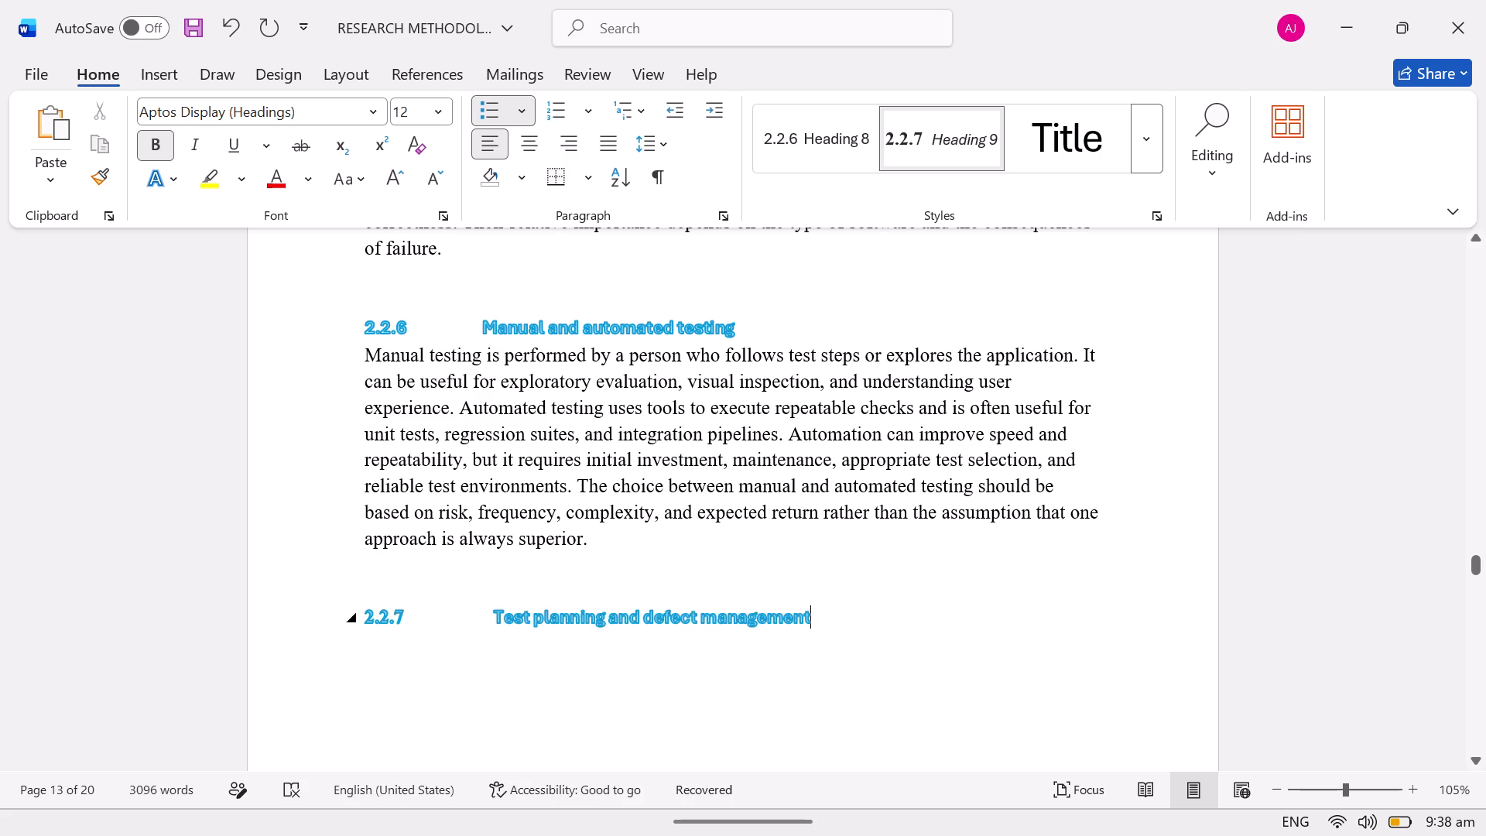
key(Return)
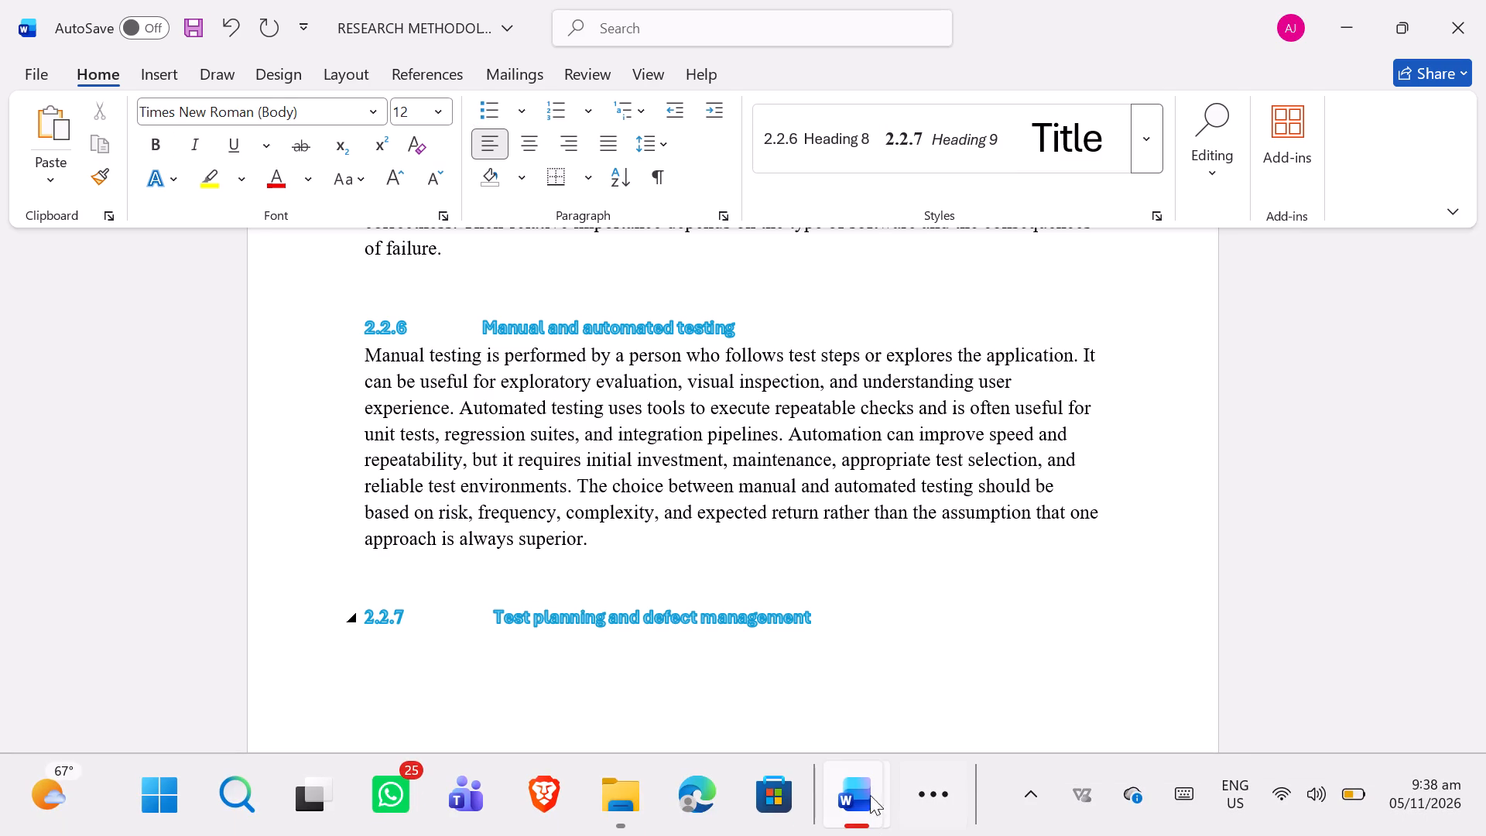
Show the additional taskbar apps for switching away from the proposal document.
click(919, 804)
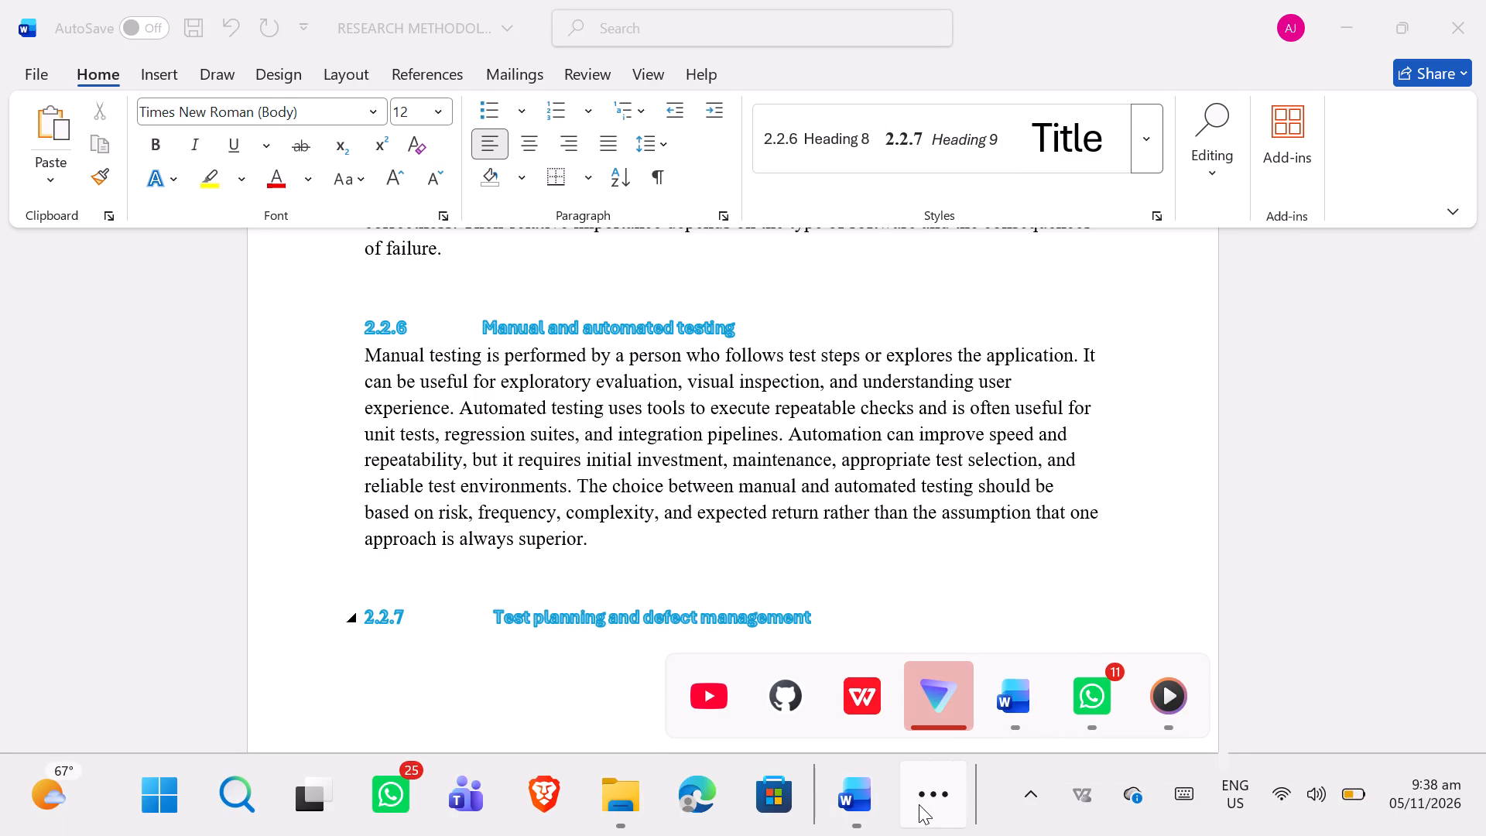
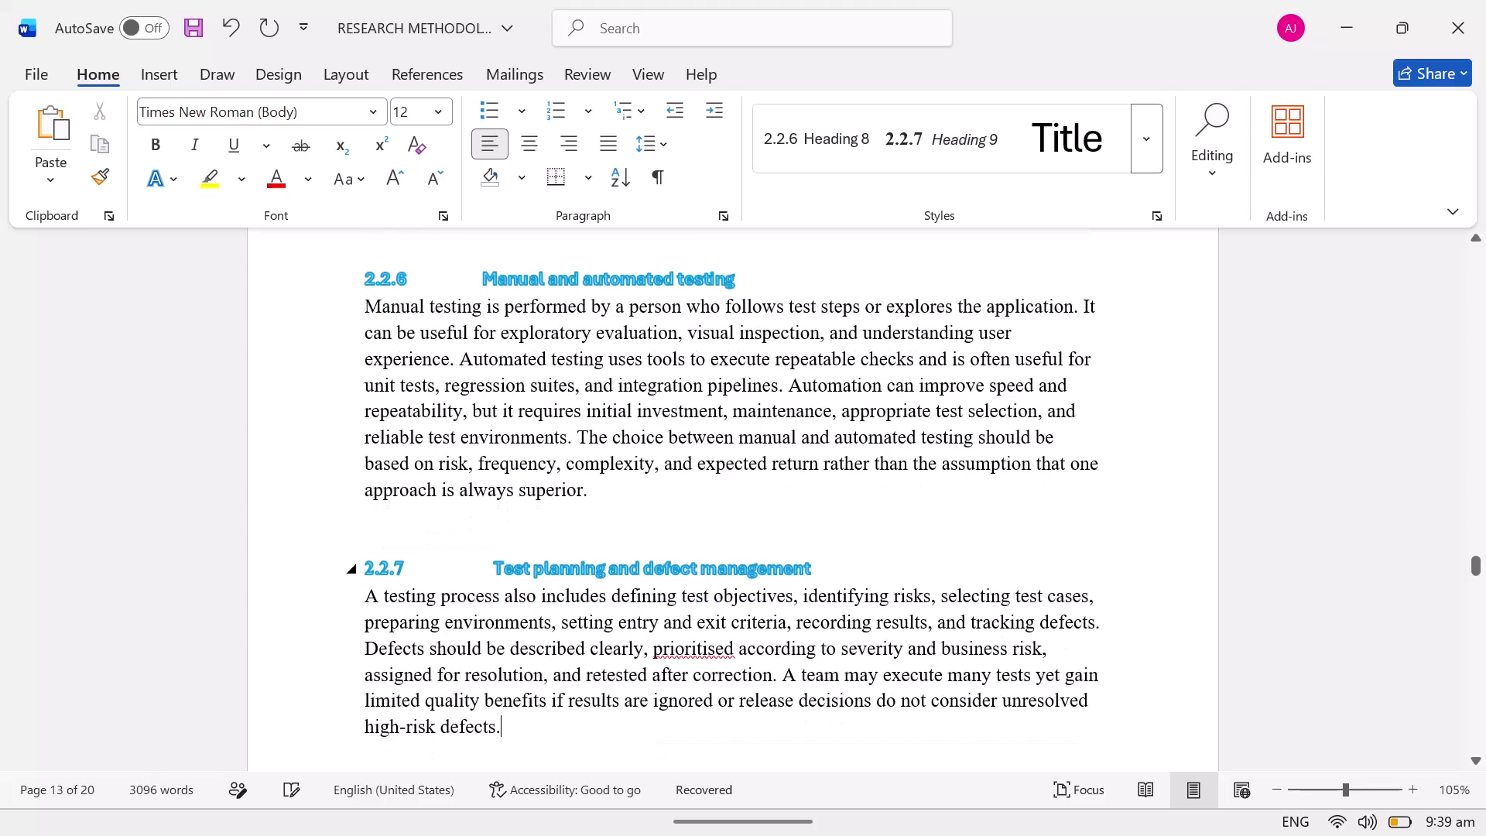
Correct the flagged word "prioritised" in the 2.2.7 body paragraph to the suggested spelling "prioritized".
click(683, 657)
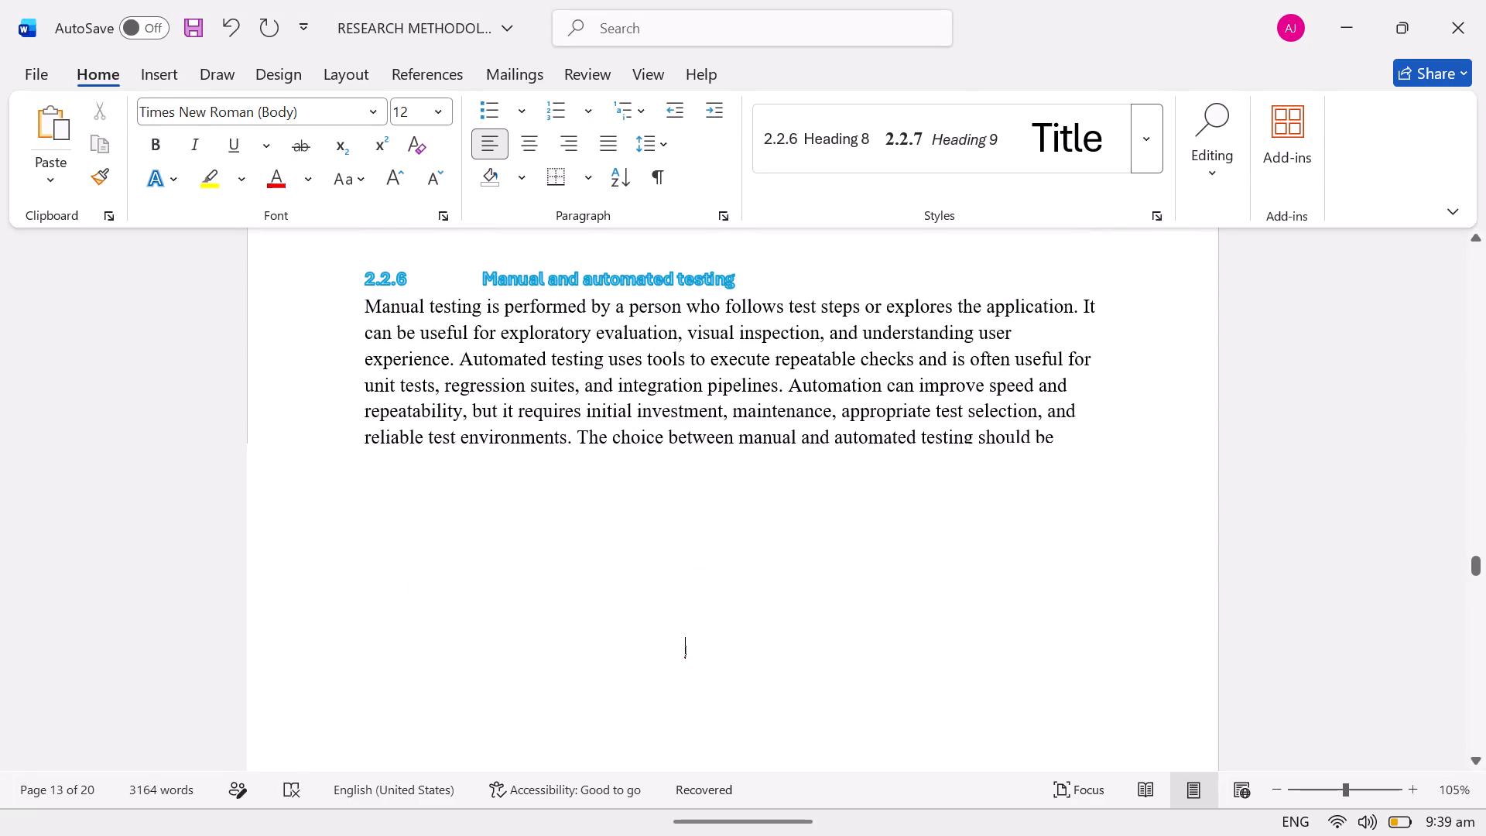
right_click(683, 657)
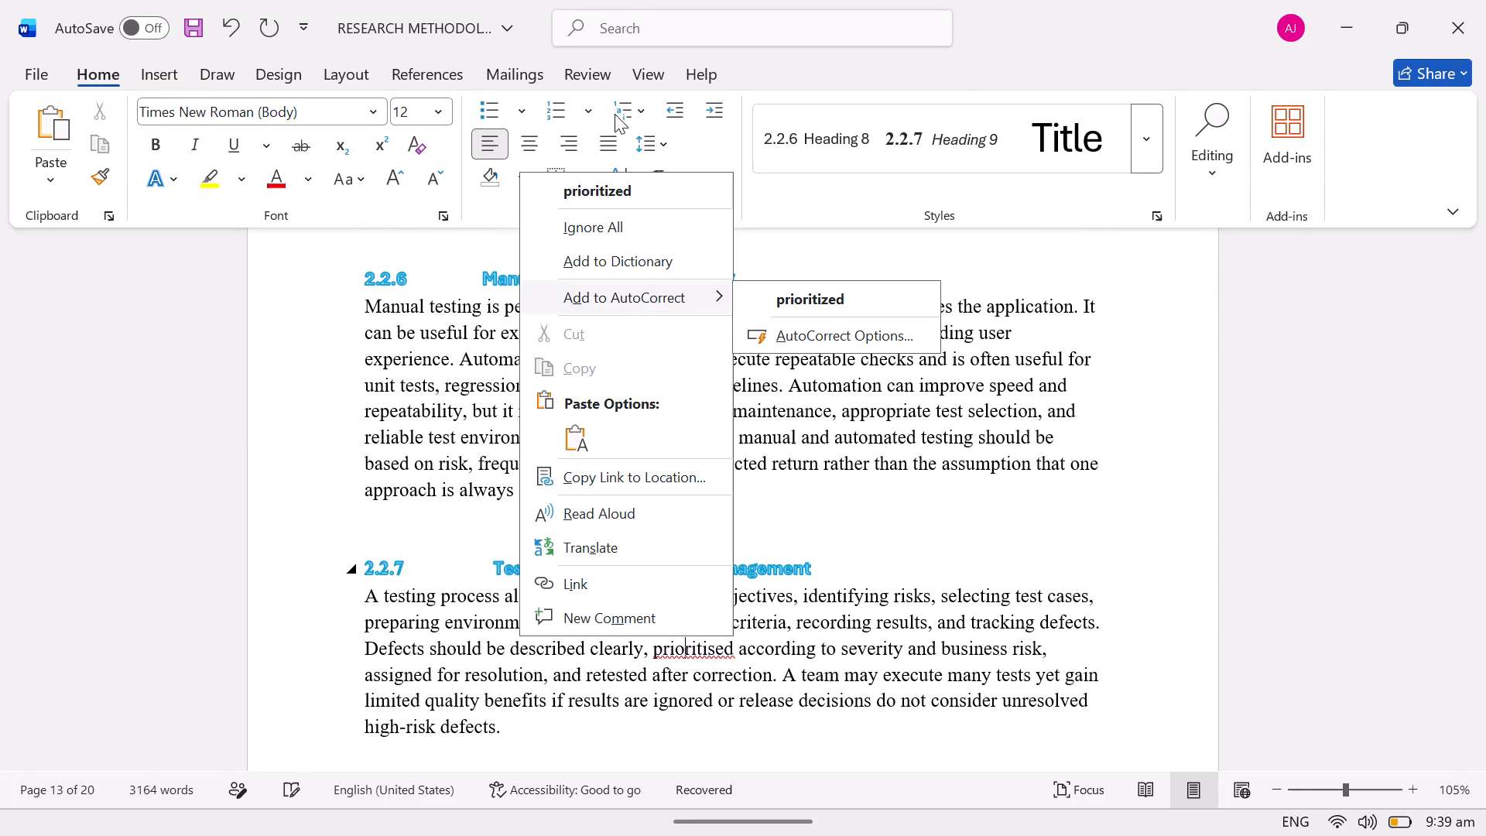
click(632, 187)
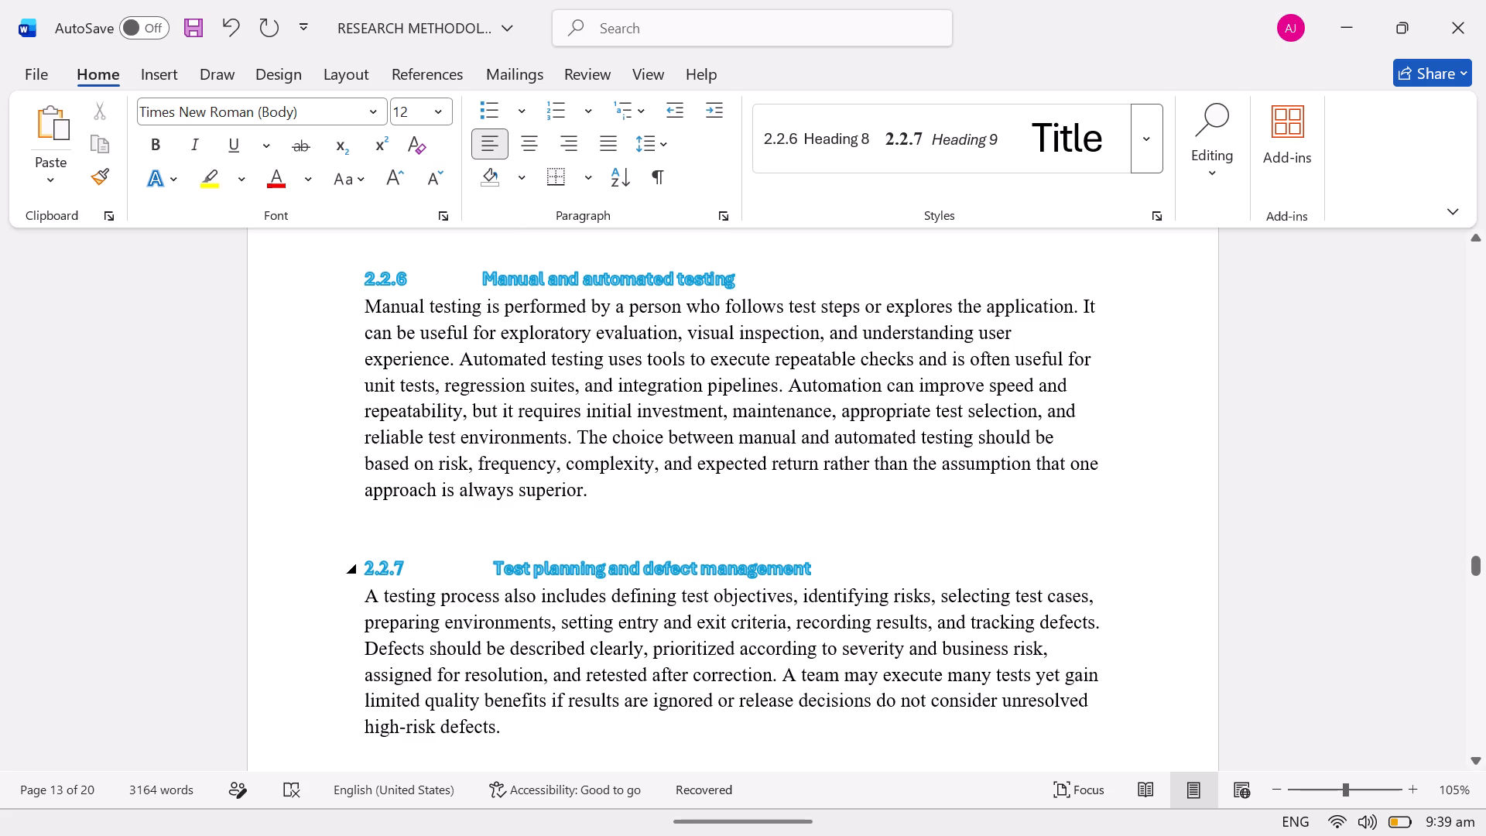
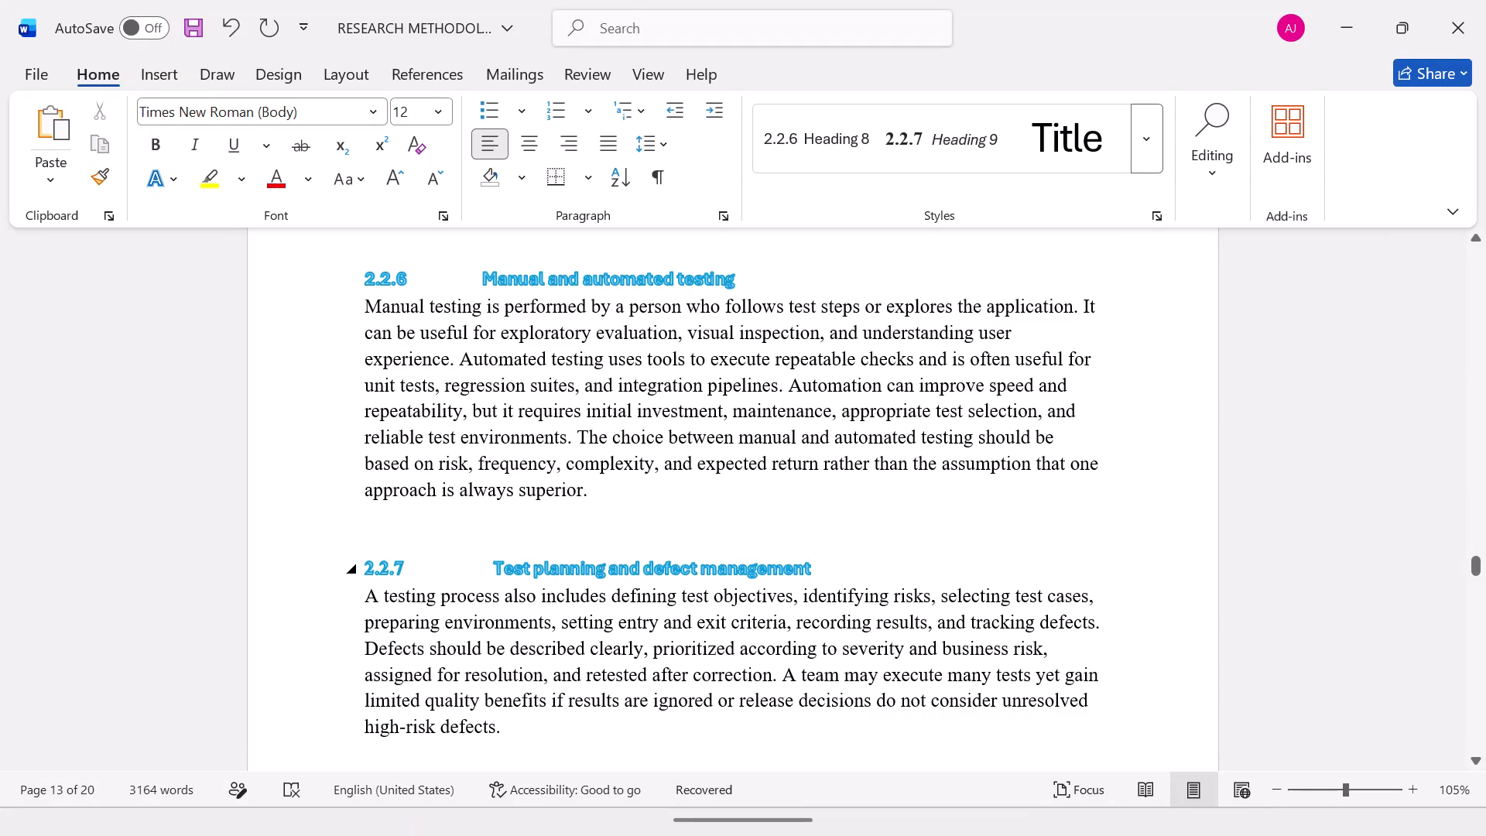
Insert two paragraph breaks after the body paragraph ending "high-risk defects." under heading 2.2.7.
click(565, 726)
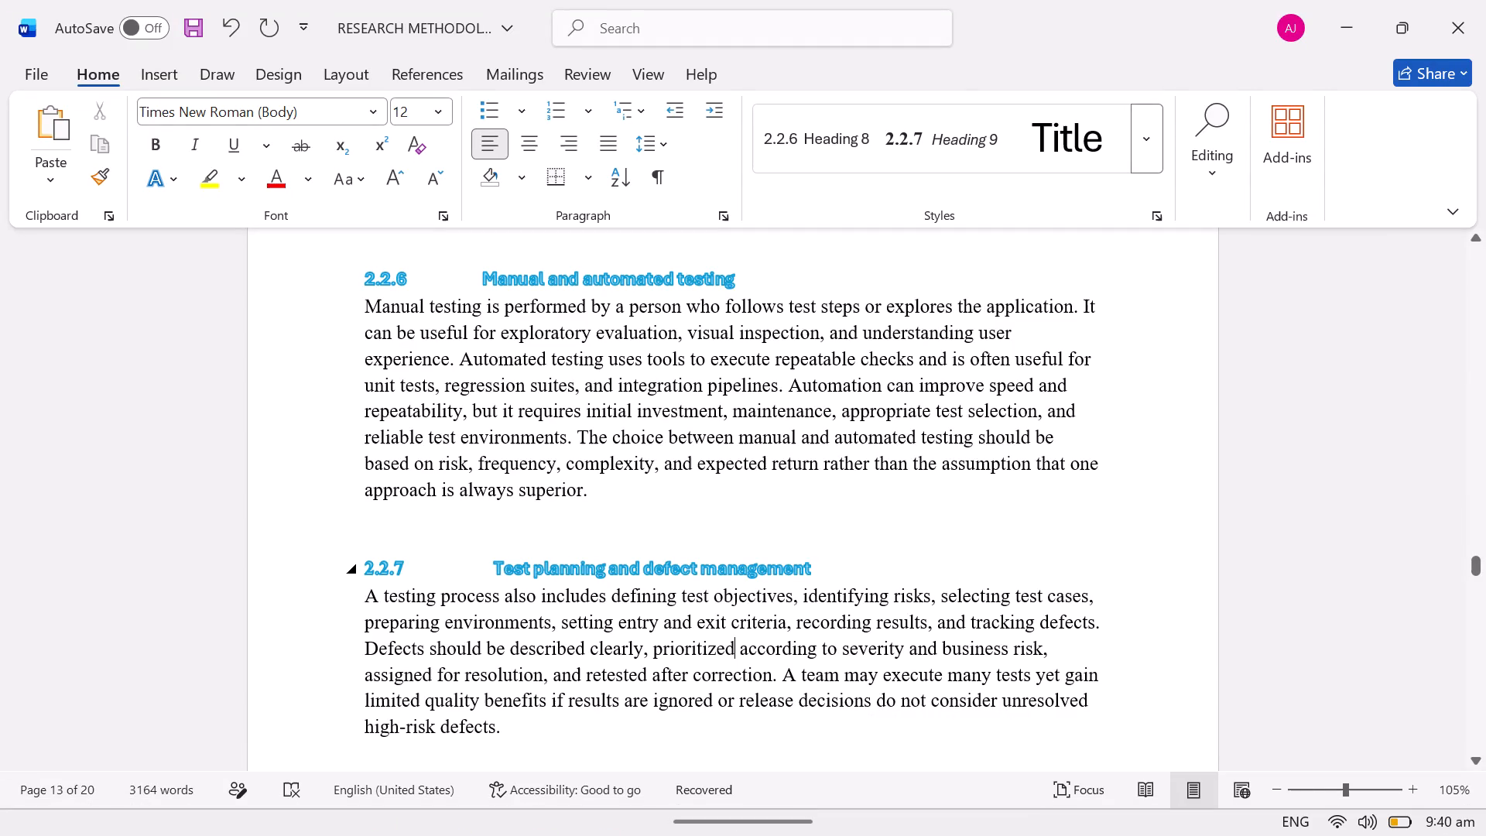
click(1476, 567)
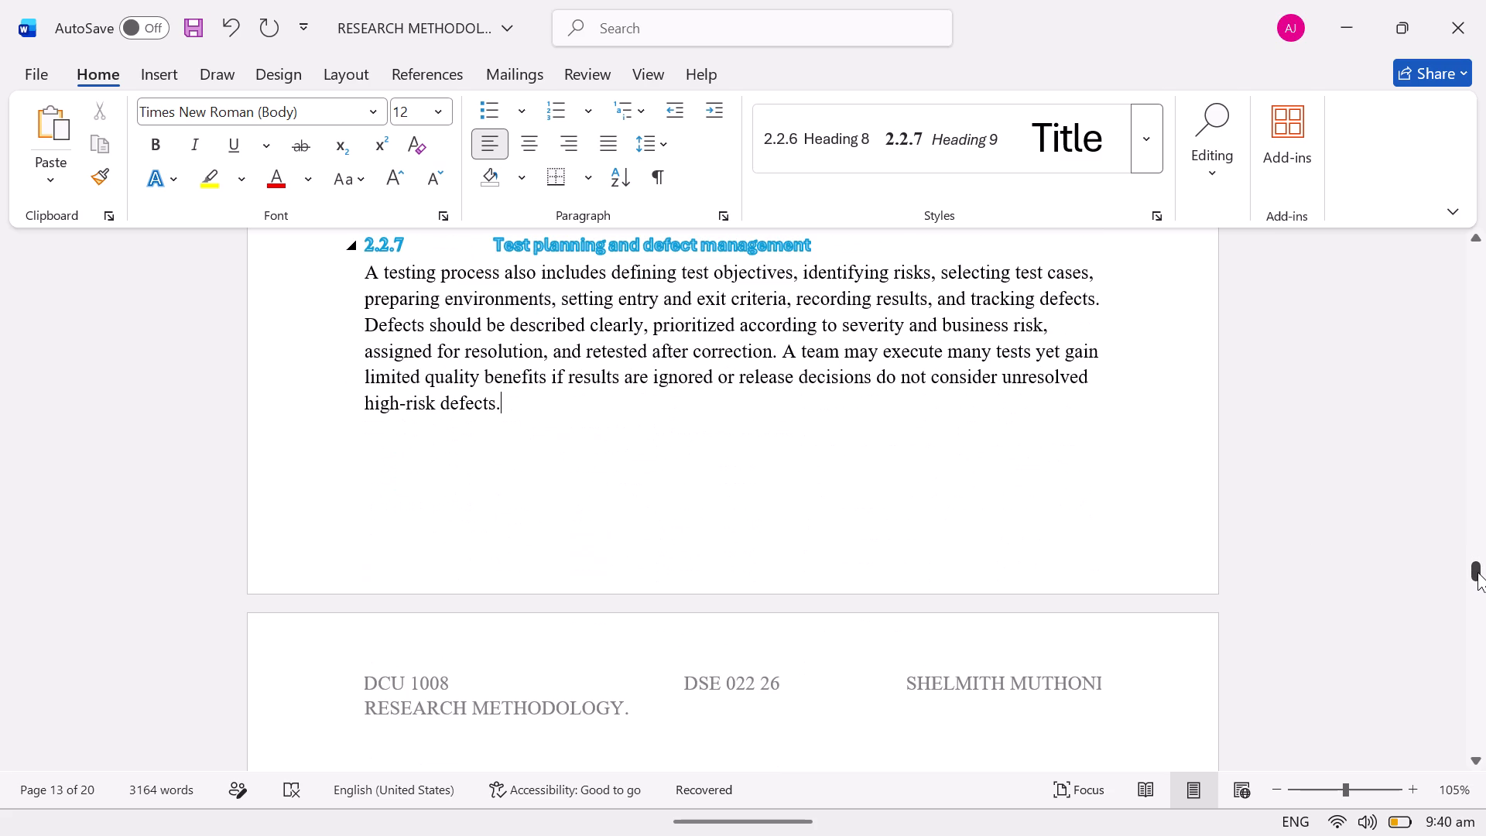
key(Return)
key(Return)
Check the available heading styles and open the multilevel list choices for the new empty paragraph following section 2.2.7.
click(1164, 152)
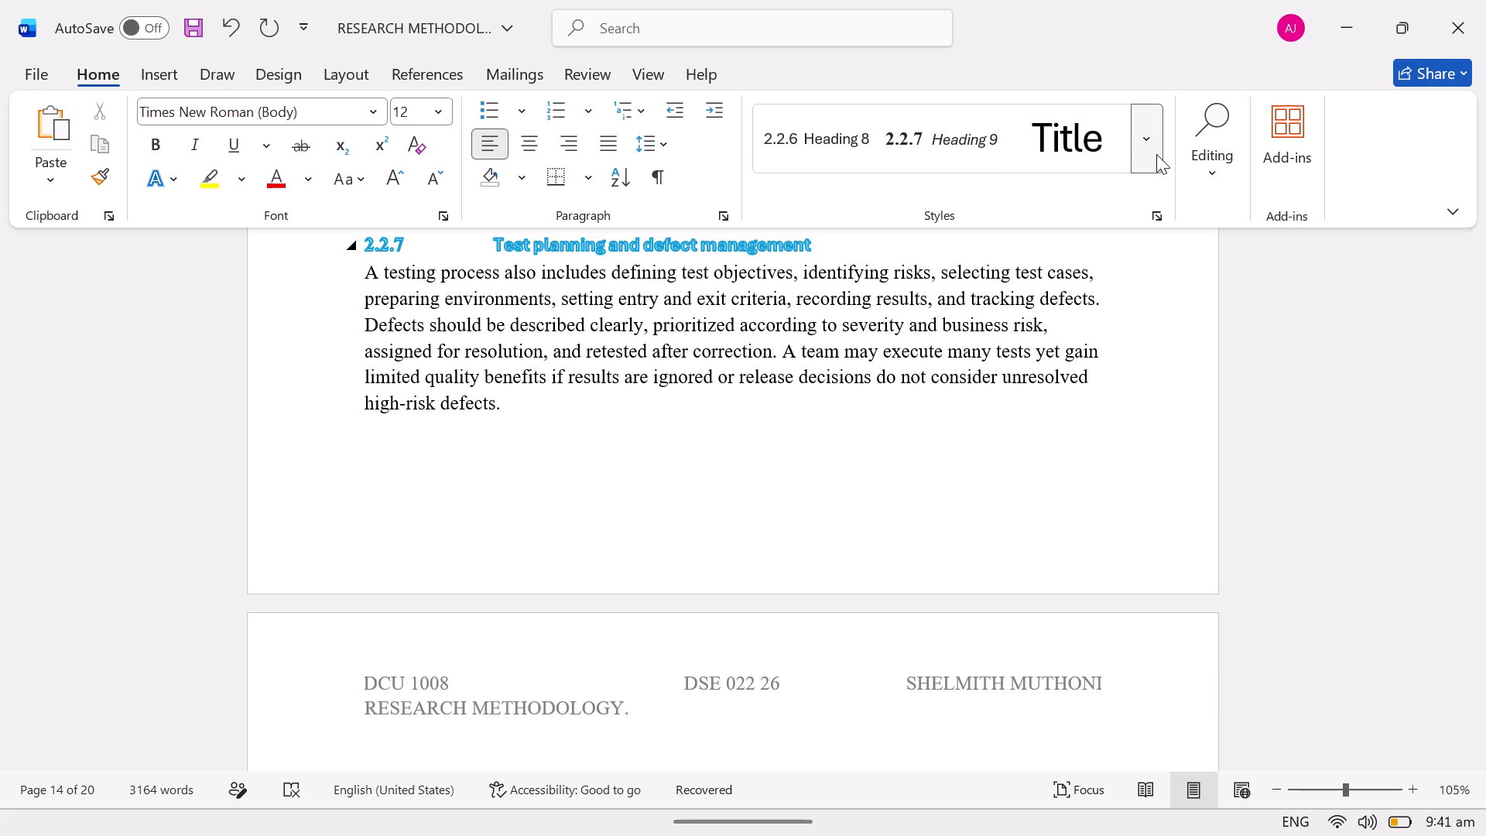
click(1153, 152)
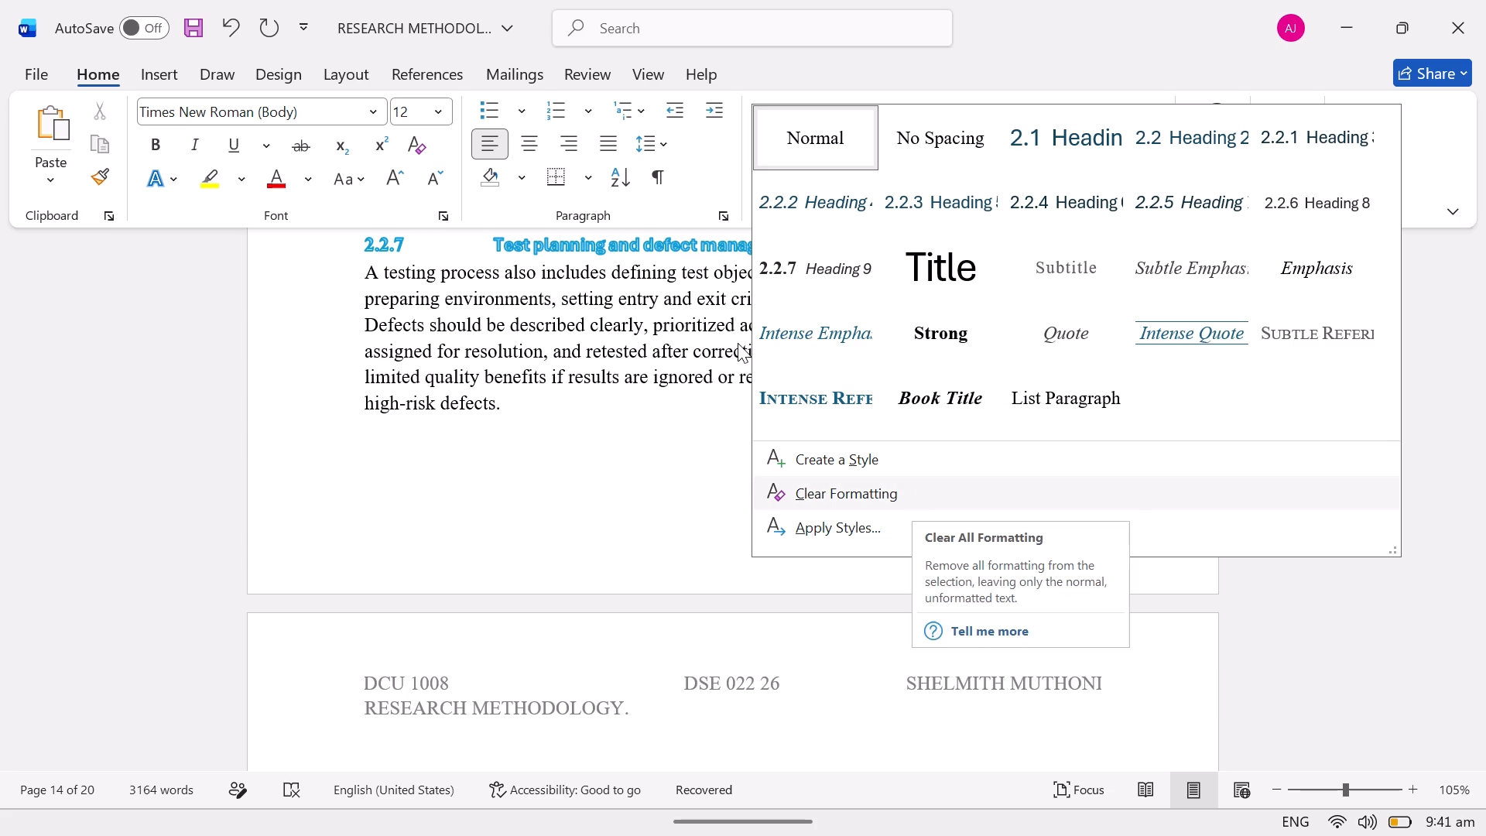
click(642, 111)
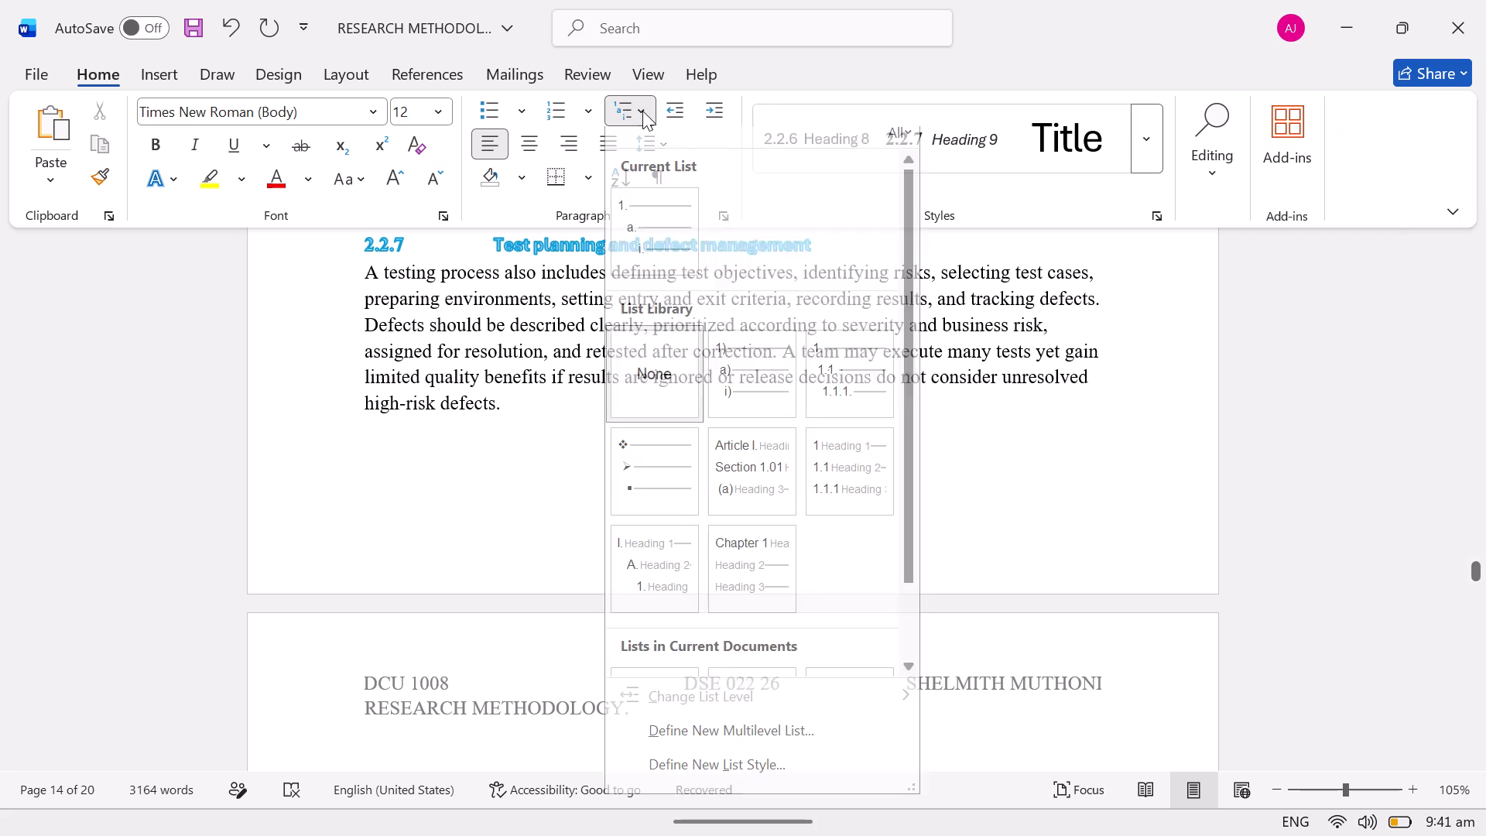
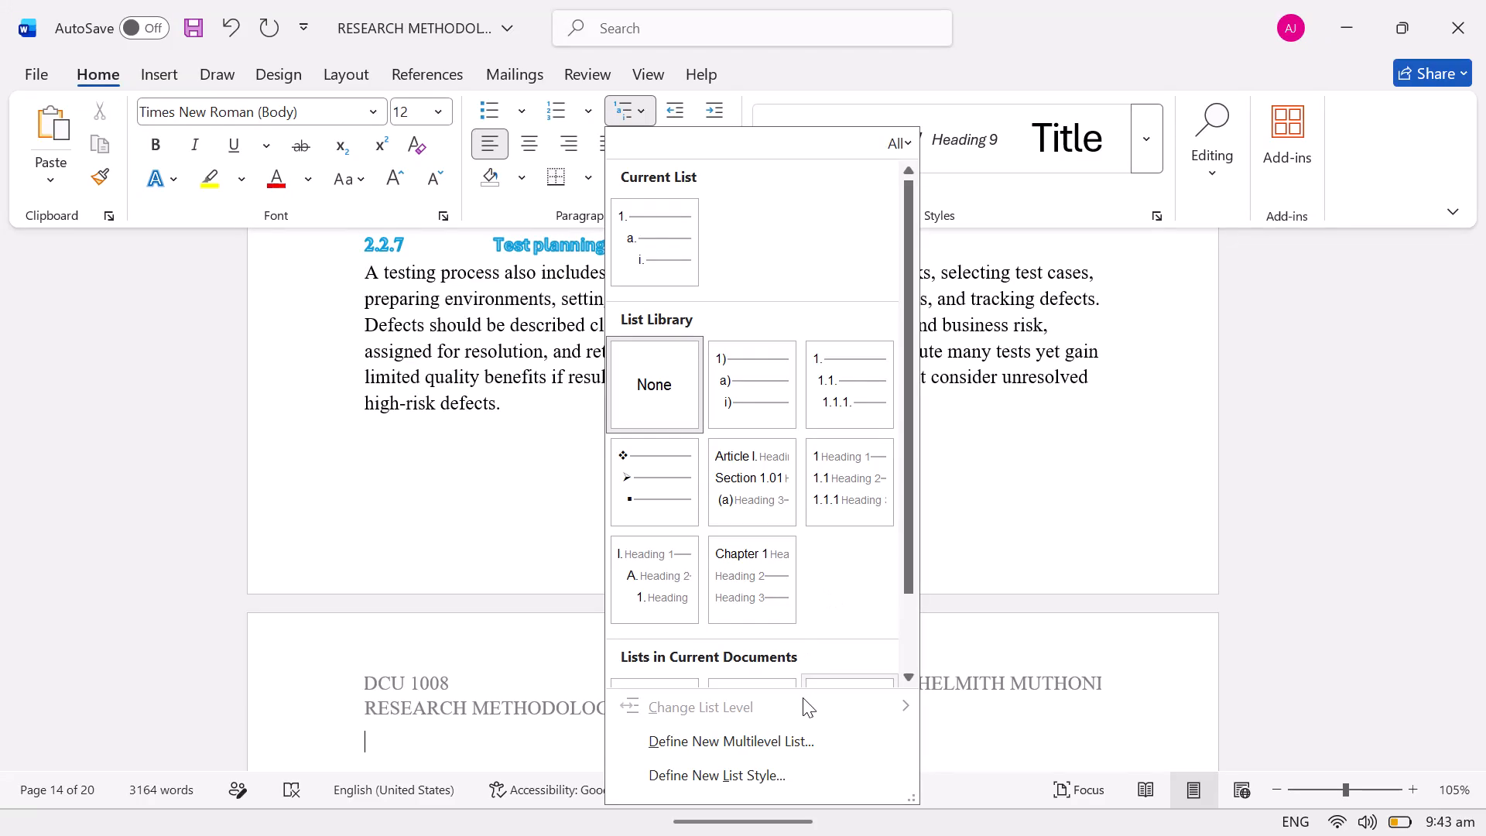
Define a multilevel list with level 1 linked to Heading 9 at the empty paragraph after section 2.2.7, and remove that paragraph's number.
click(804, 755)
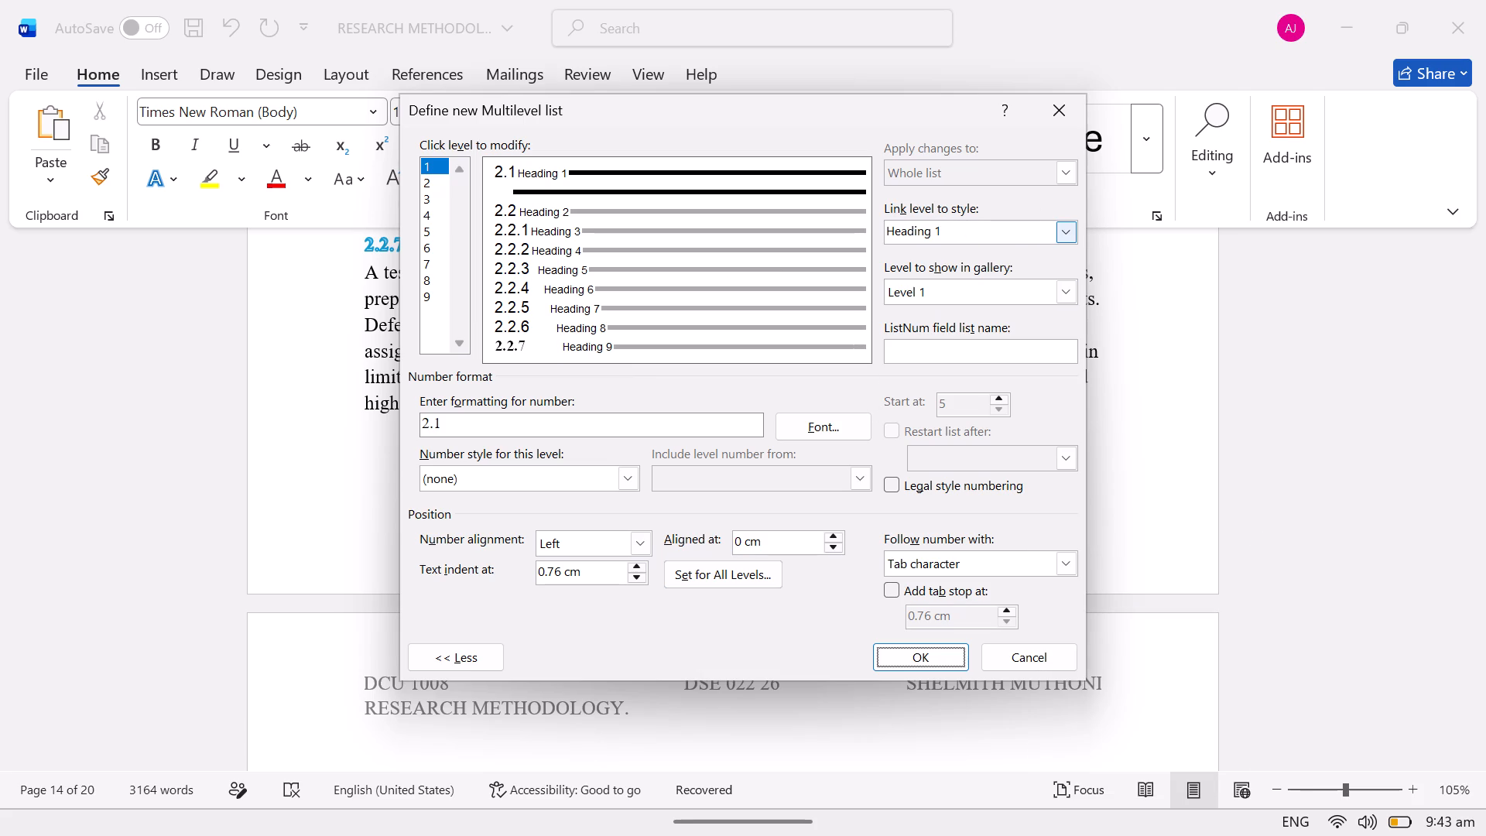
click(1013, 237)
key(BackSpace)
key(9)
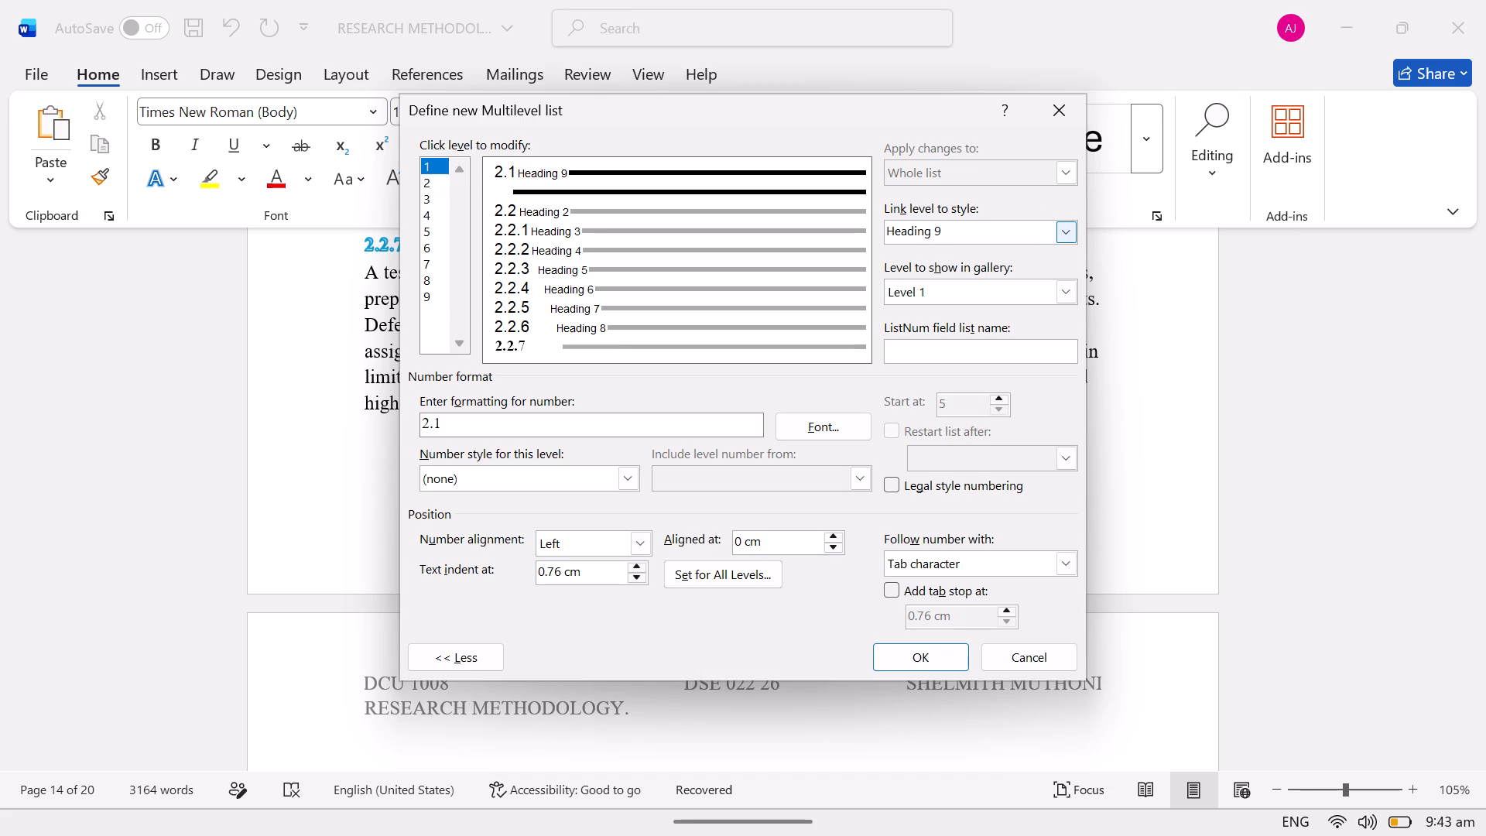
key(Return)
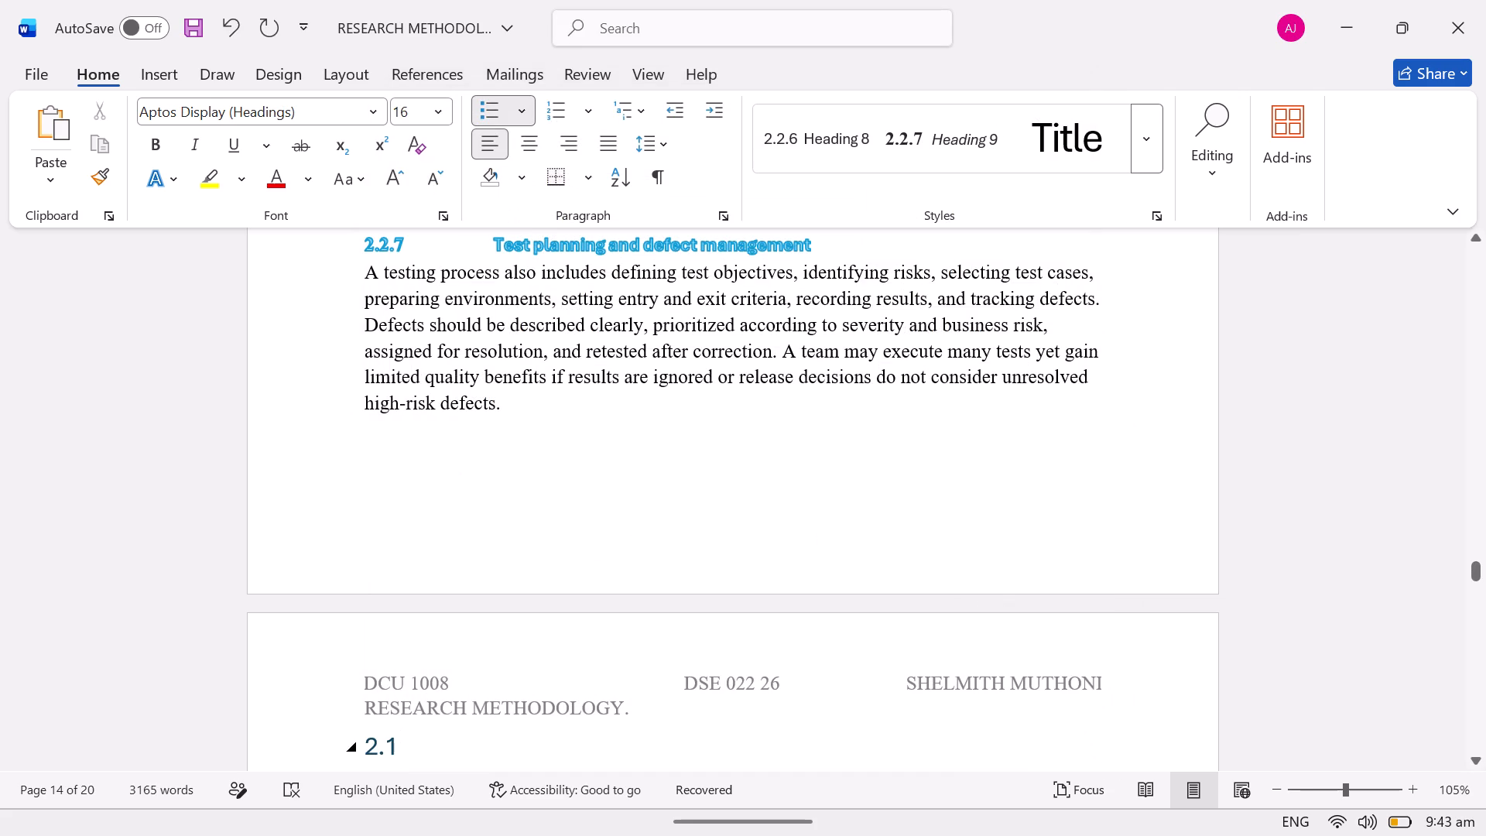
key(BackSpace)
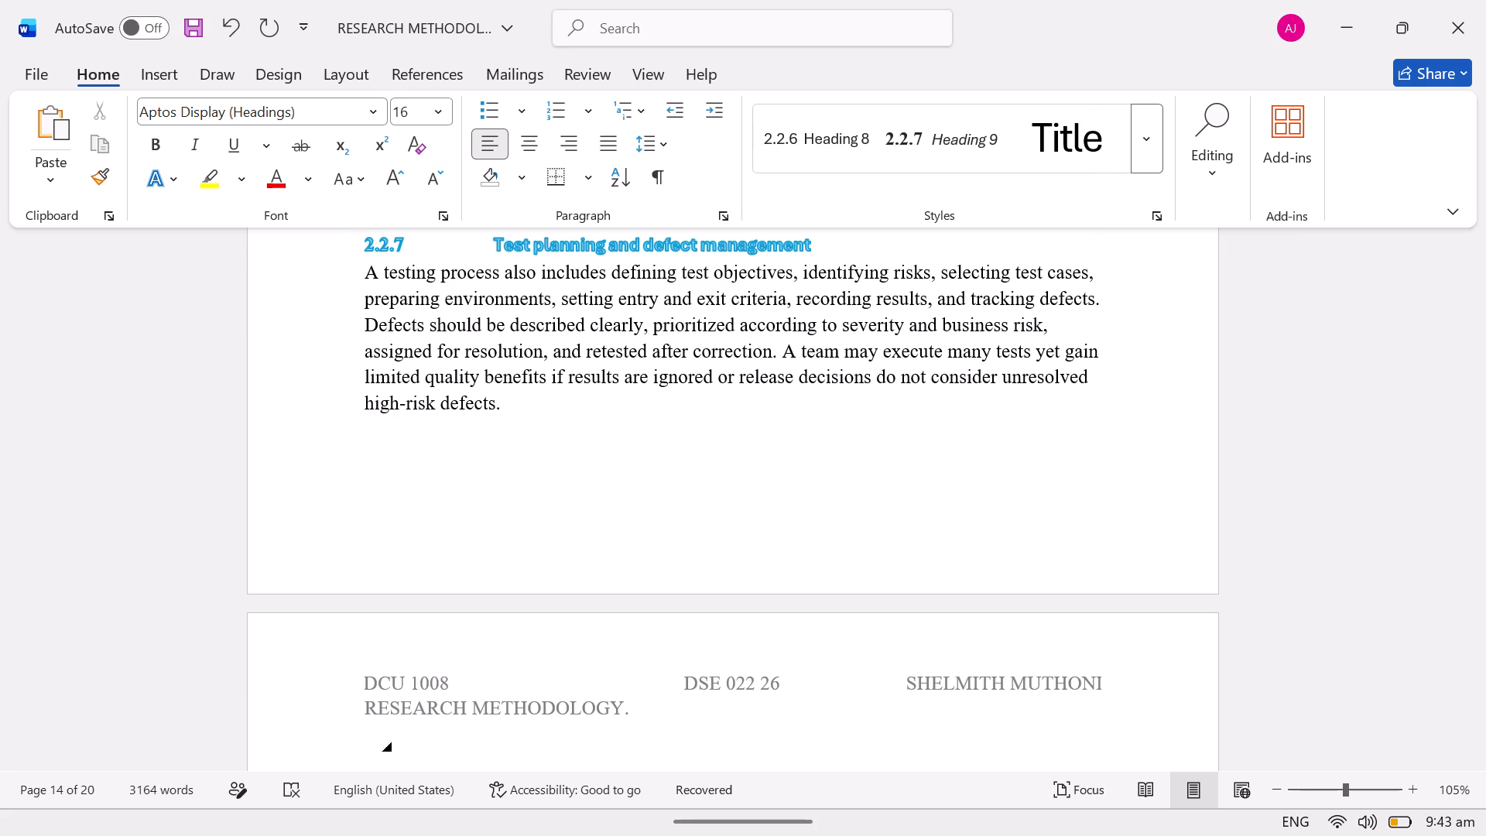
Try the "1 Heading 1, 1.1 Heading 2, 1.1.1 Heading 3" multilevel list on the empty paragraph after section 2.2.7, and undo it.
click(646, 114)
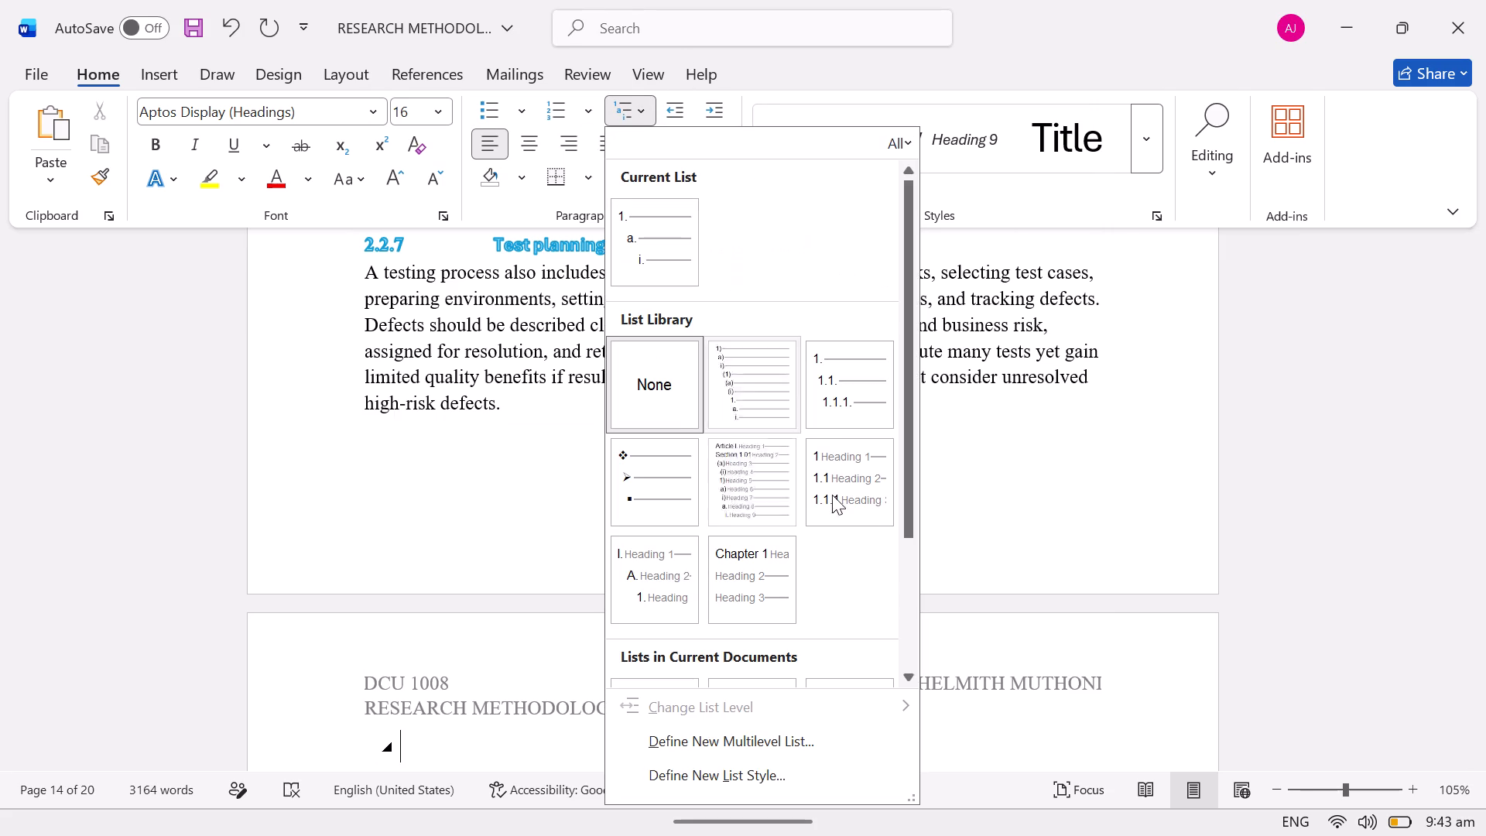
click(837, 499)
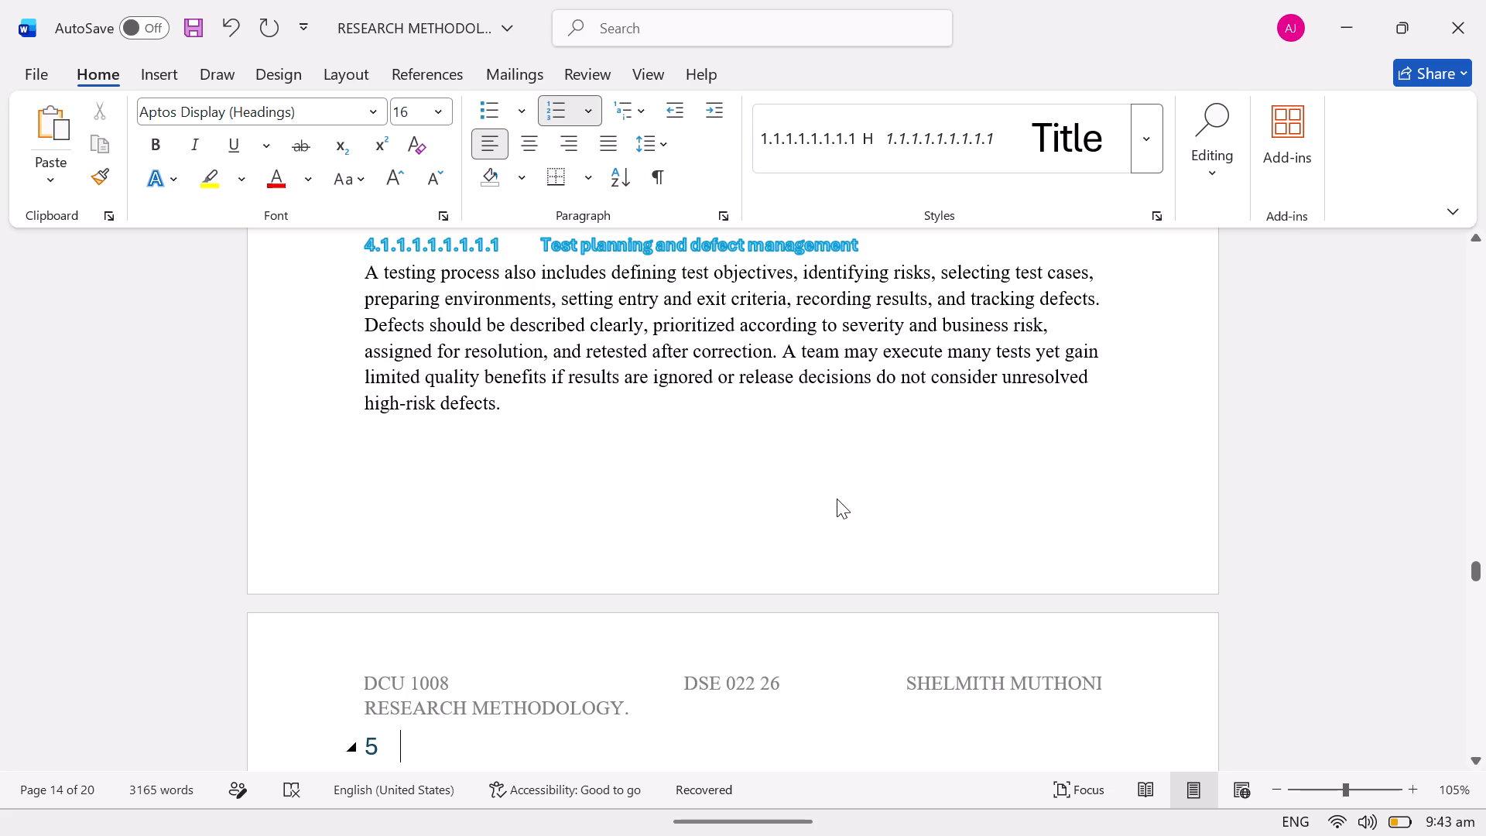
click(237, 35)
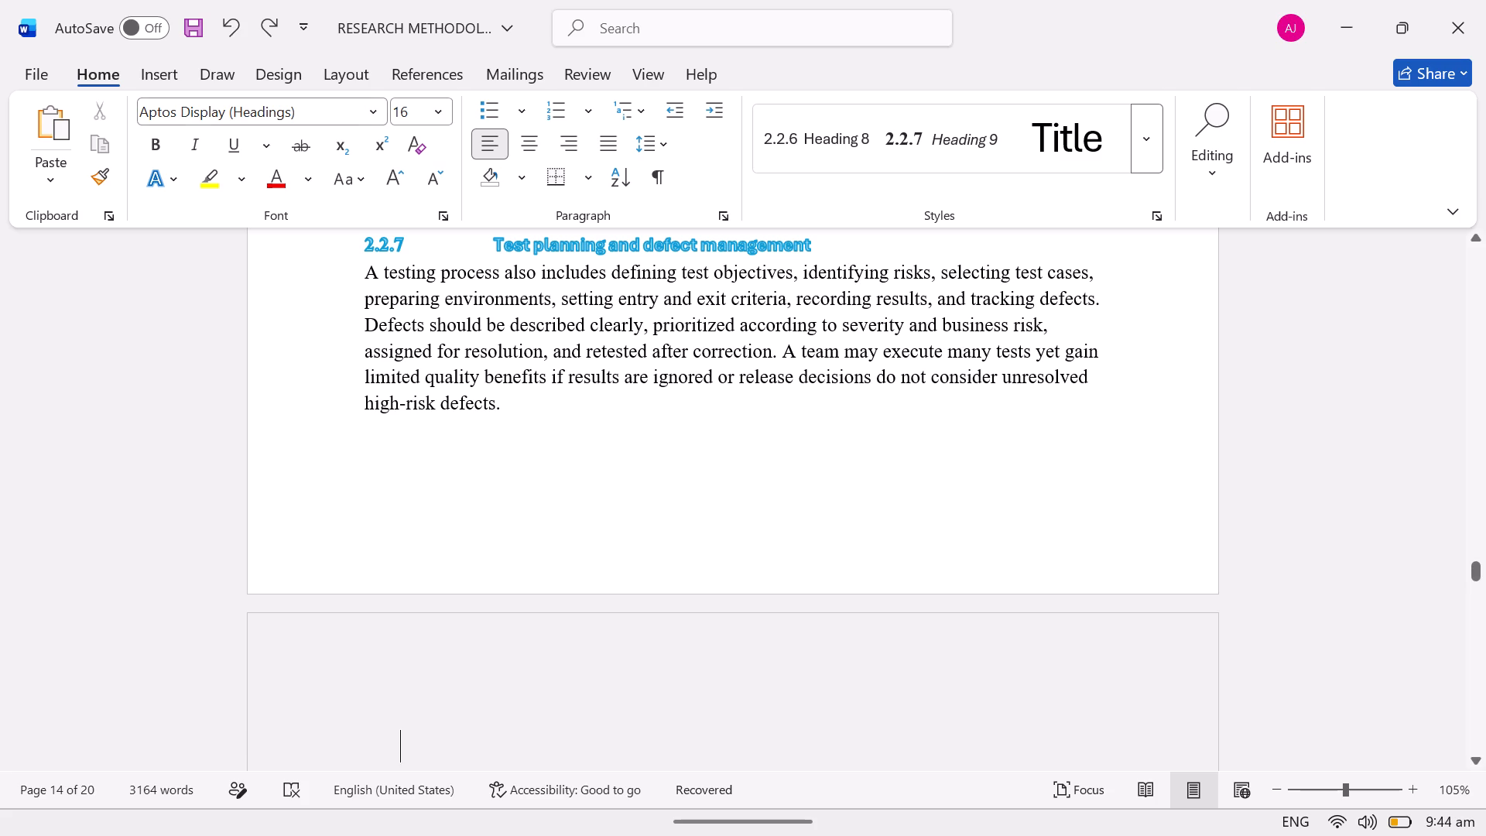
Save the research methodology document.
key(ctrl+s)
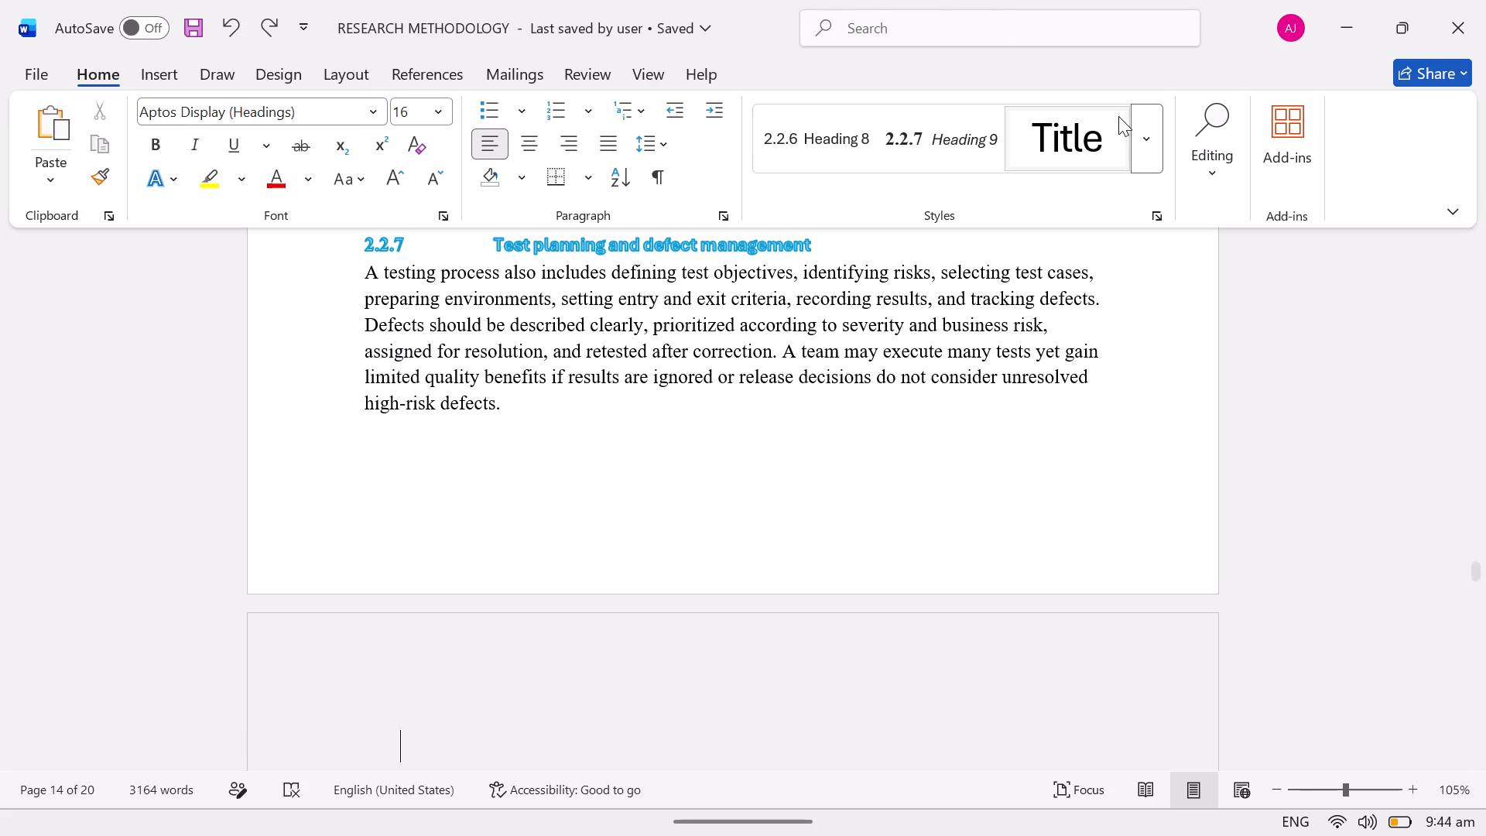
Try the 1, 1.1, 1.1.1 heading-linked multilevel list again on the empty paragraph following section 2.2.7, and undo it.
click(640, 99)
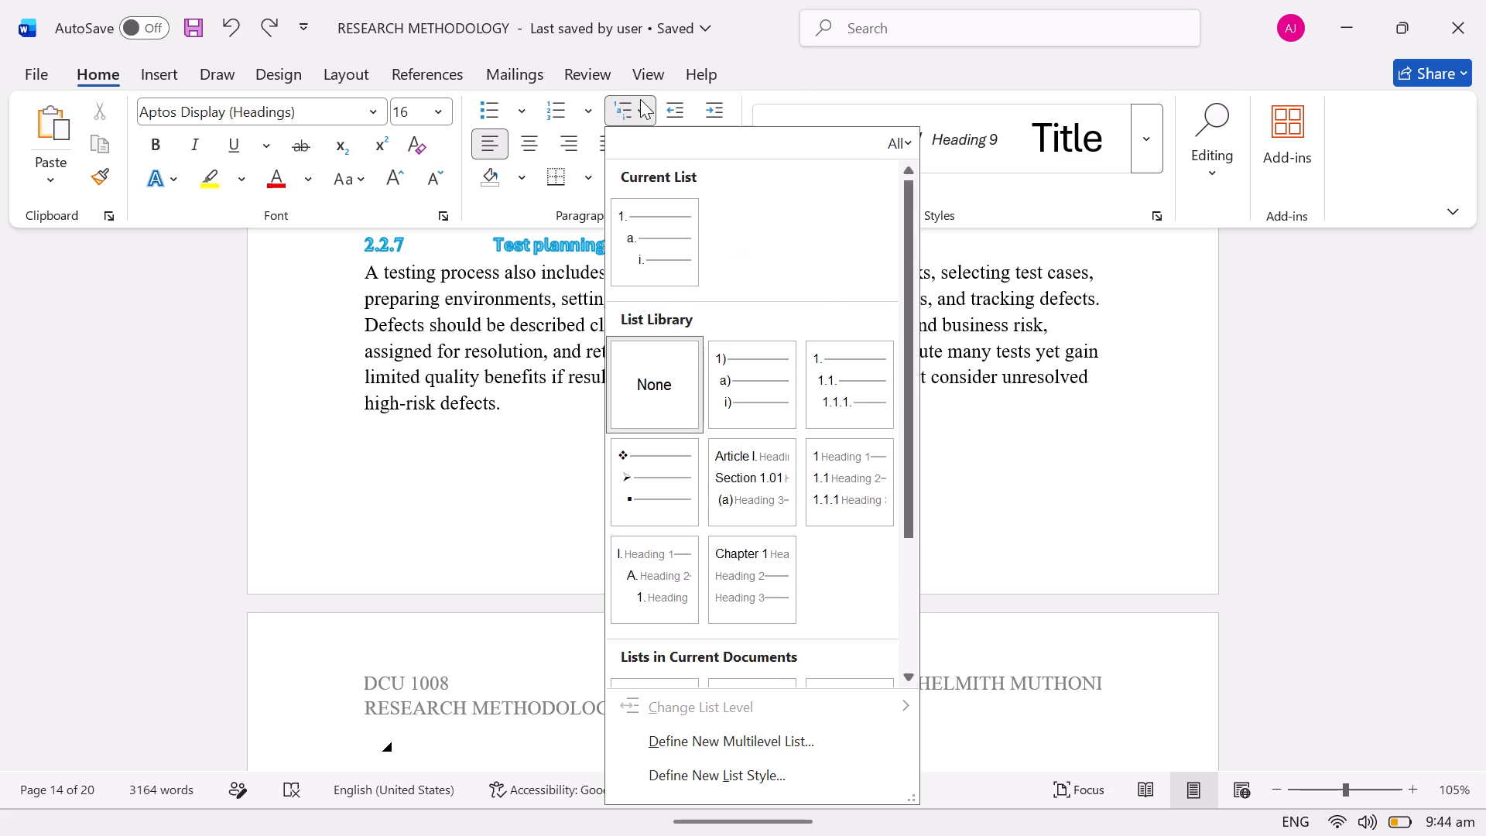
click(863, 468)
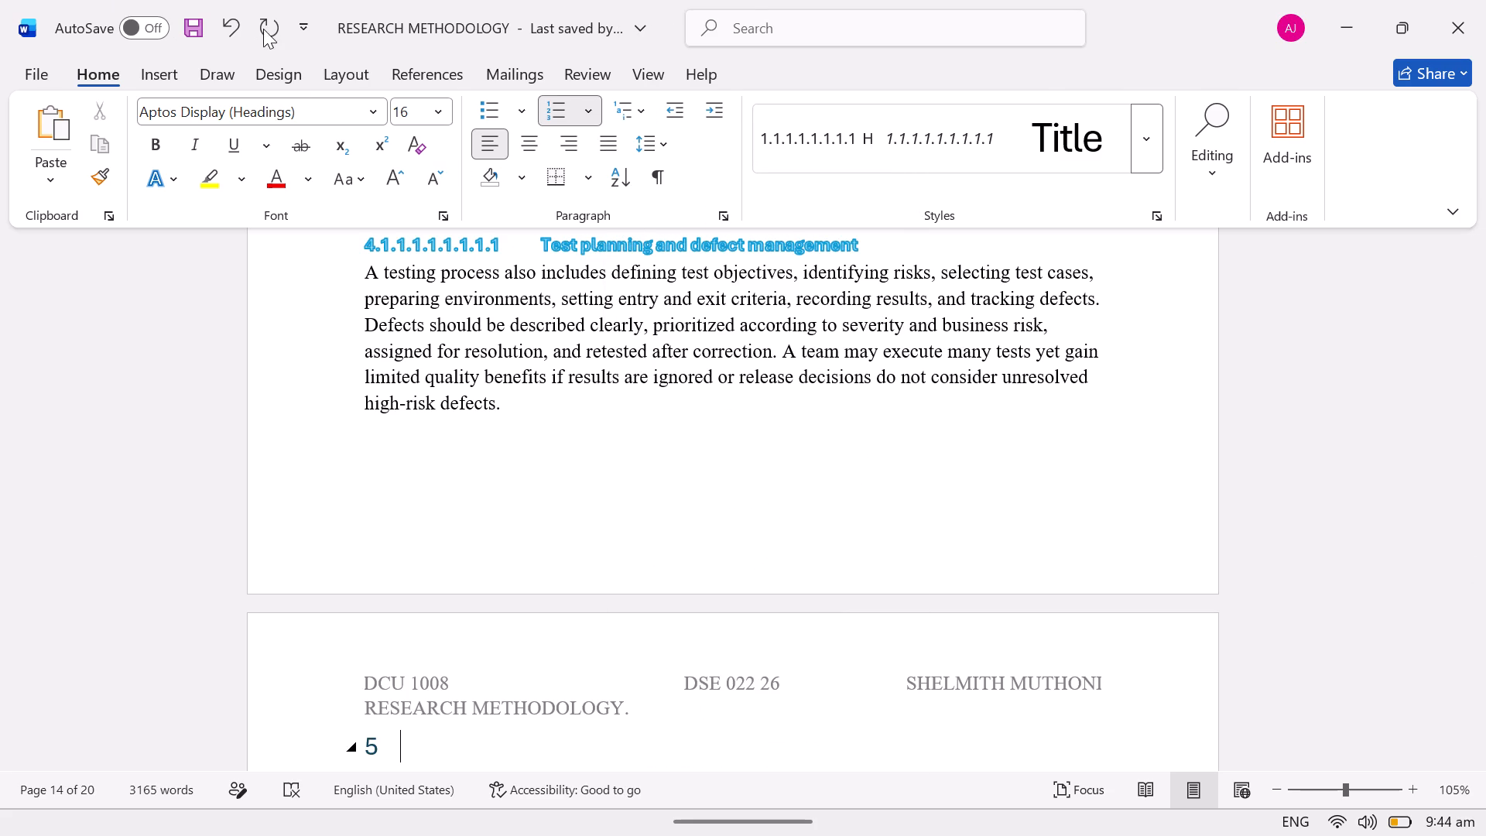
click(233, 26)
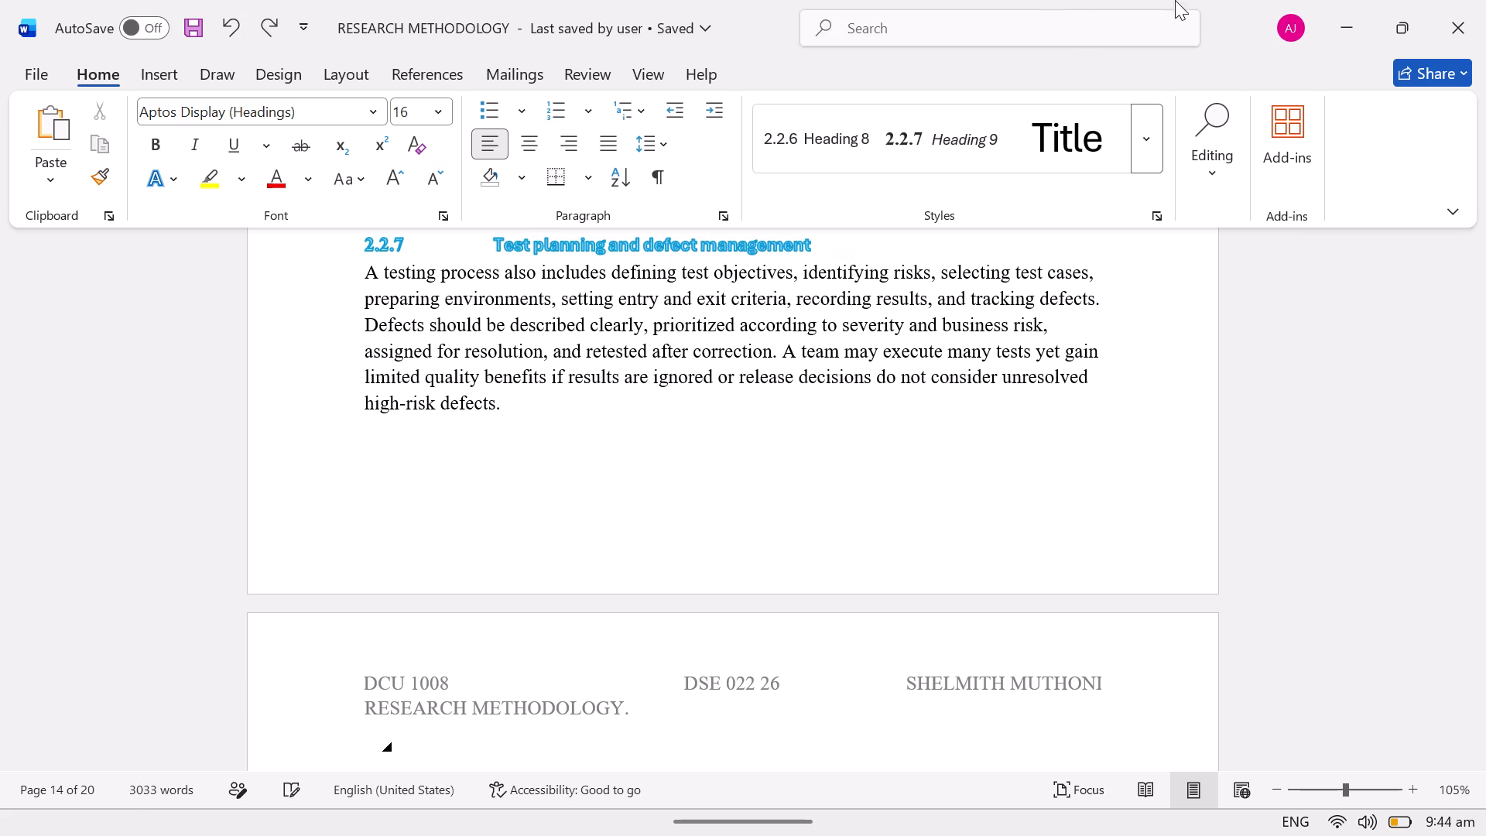